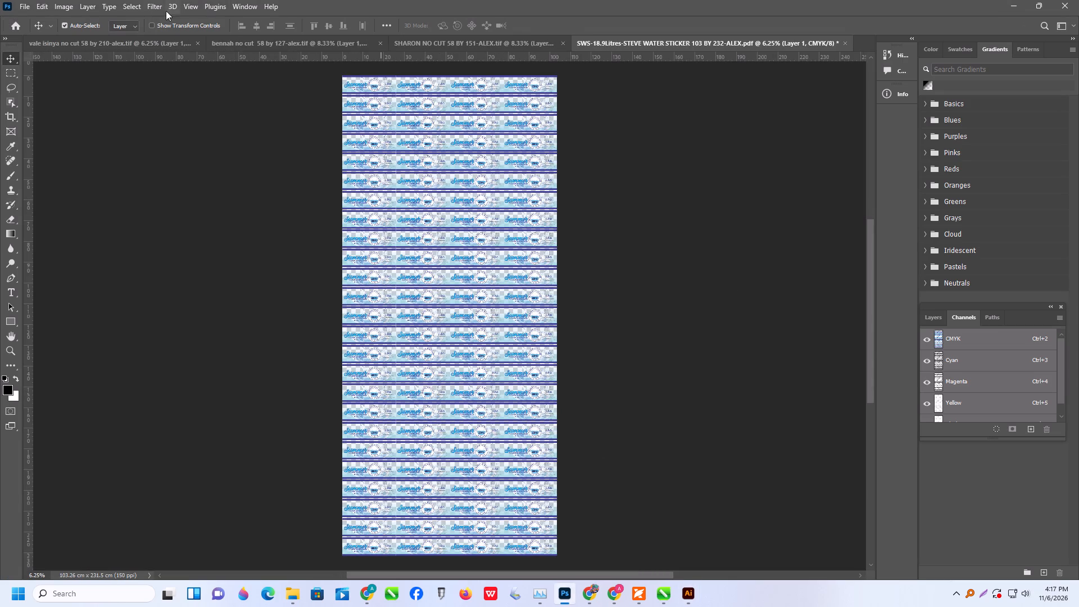
Flatten the water sticker image into a single layer.
left_click(87, 11)
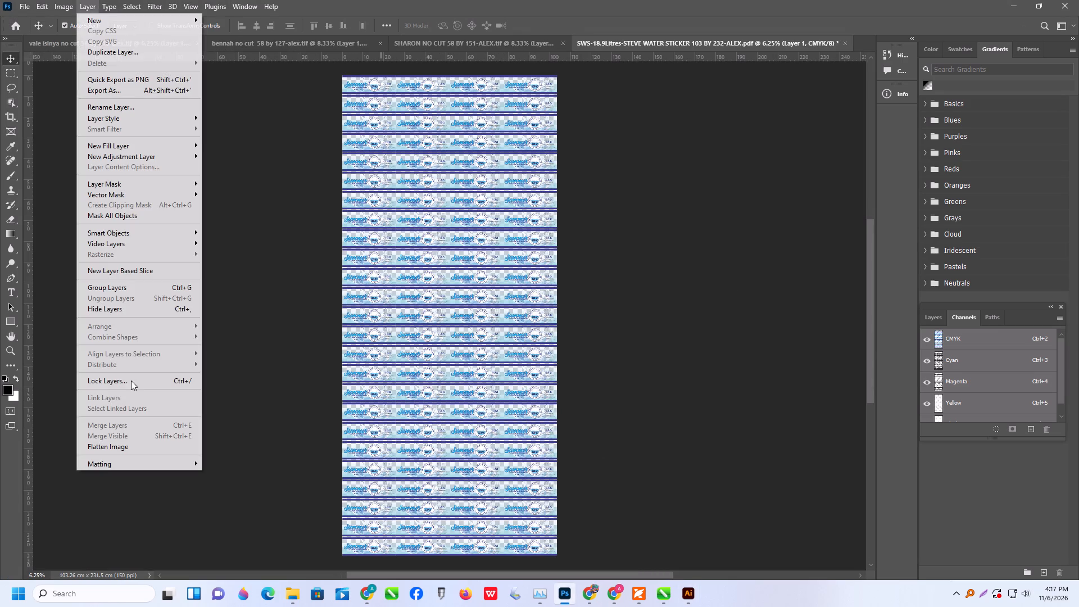
left_click(121, 443)
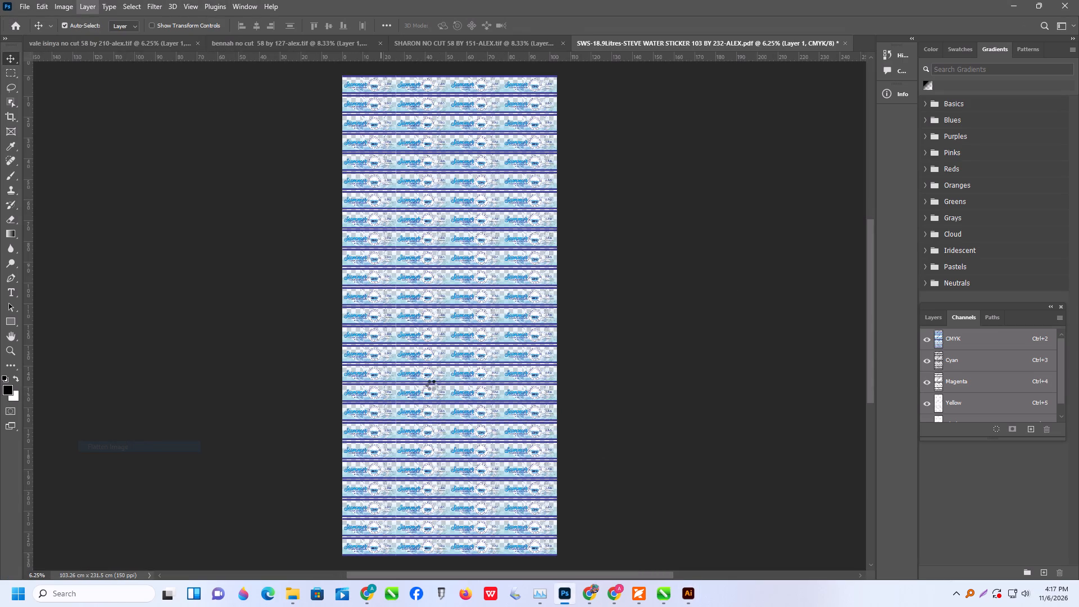
Save the sticker as an uncompressed TIFF named SWS-18.9Litres-STEVE WATER STICKER 103 BY 232-ALEX(UNI) in the network folder LARGEFORMAT > 6.11.2026.
left_click(25, 4)
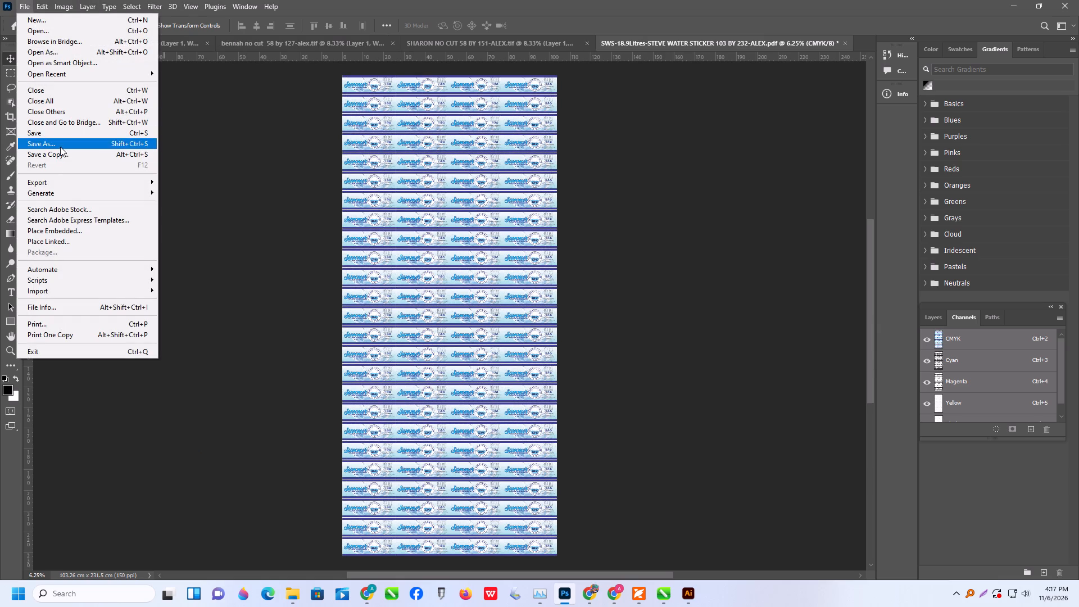
left_click(60, 147)
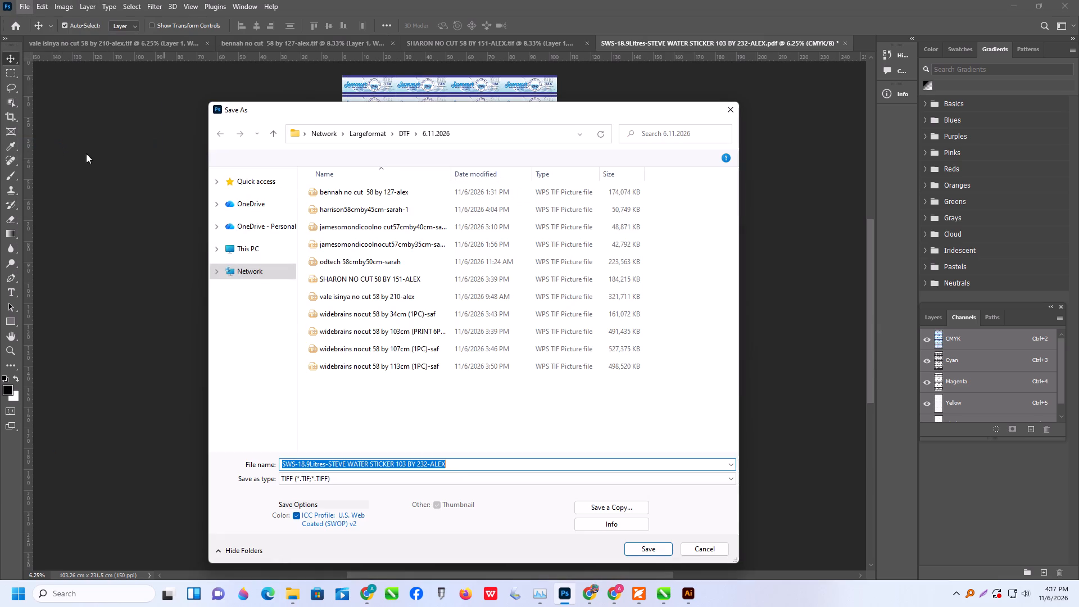
left_click(452, 459)
left_click(454, 466)
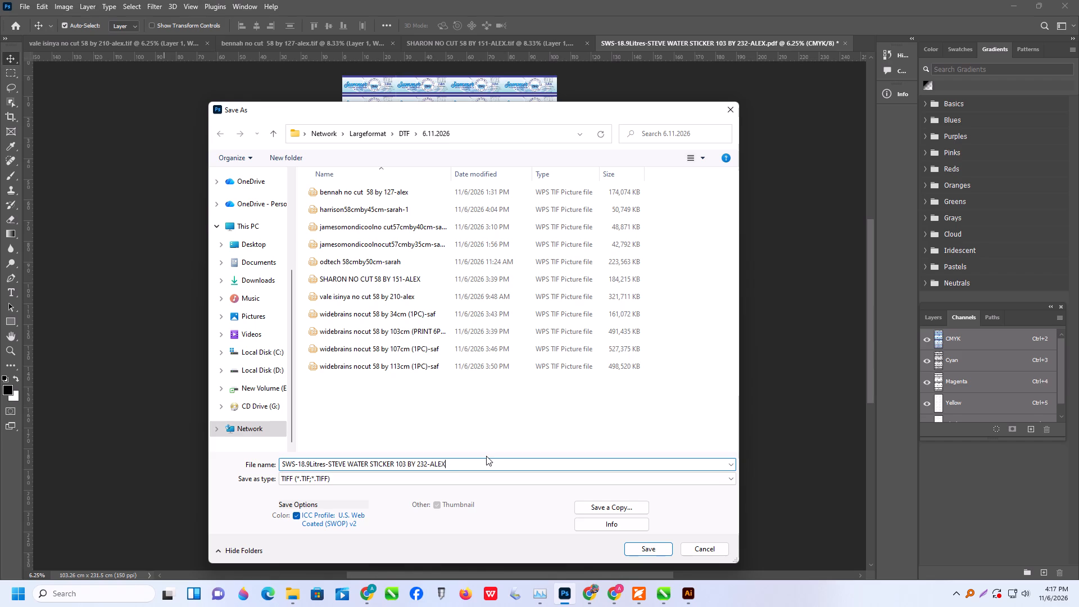
type("(UNI")
key("shift+parenright")
left_click(380, 137)
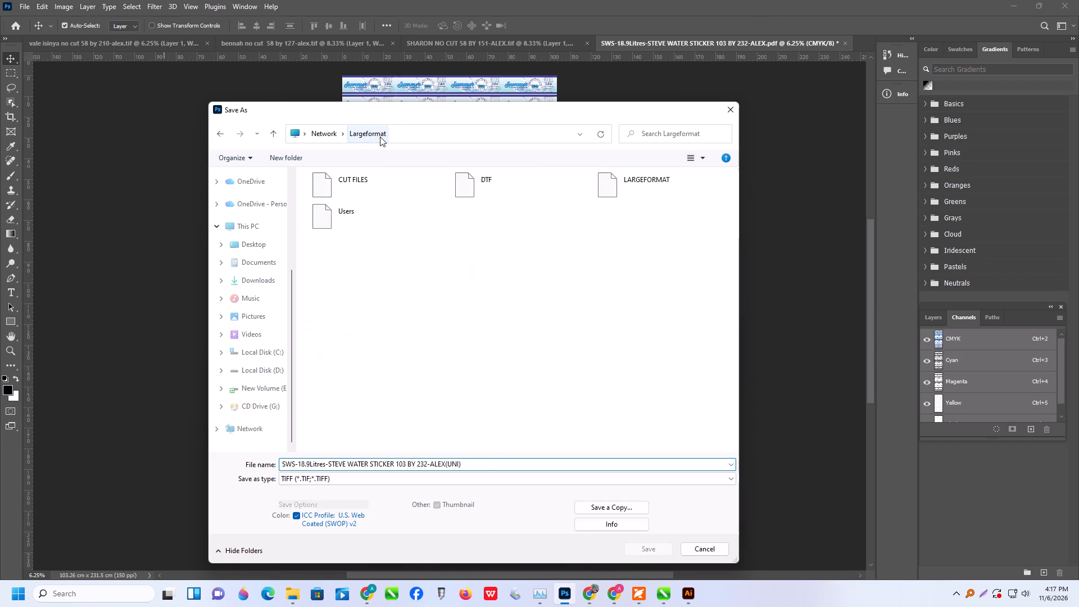
left_click(629, 191)
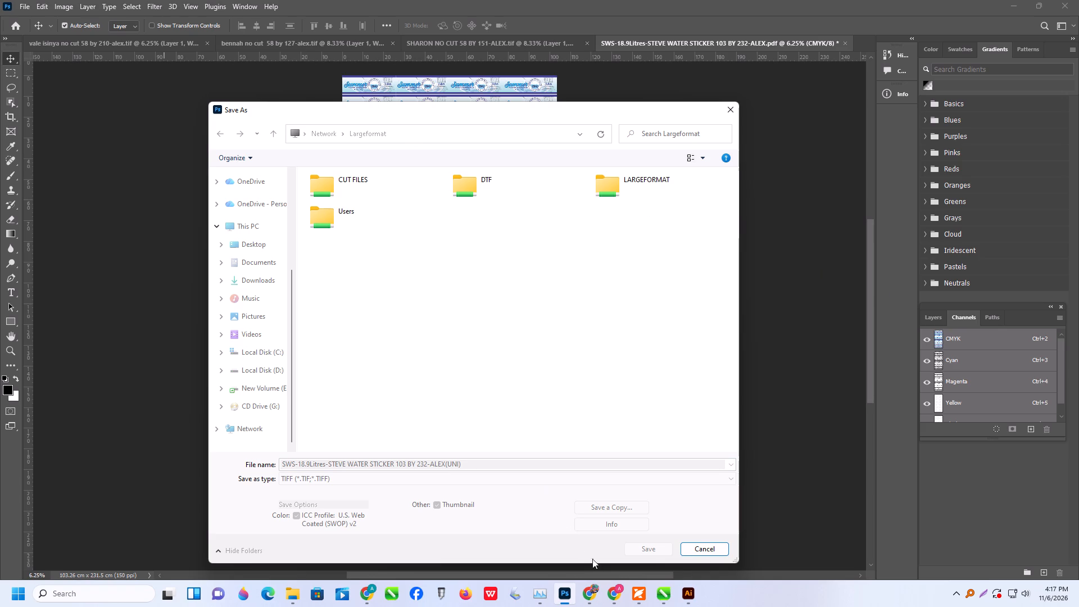
left_click(691, 556)
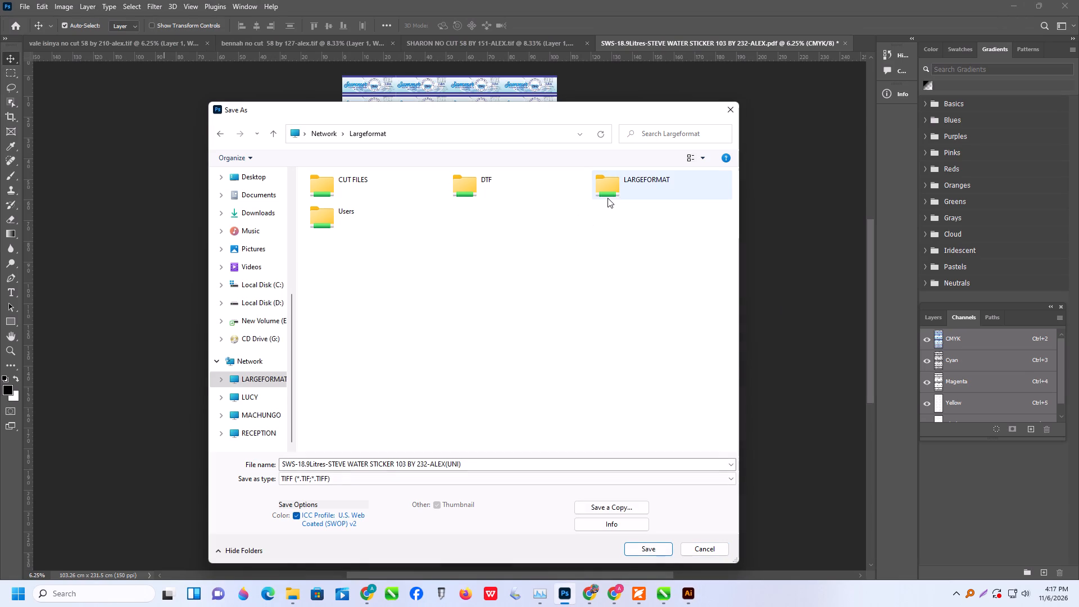
triple_click(631, 189)
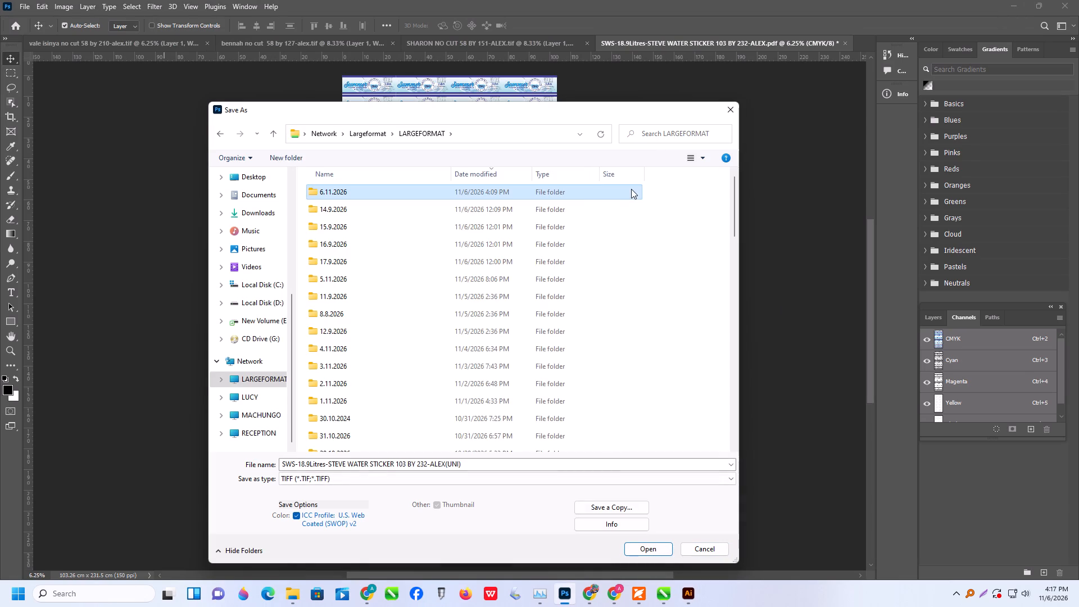
double_click(391, 194)
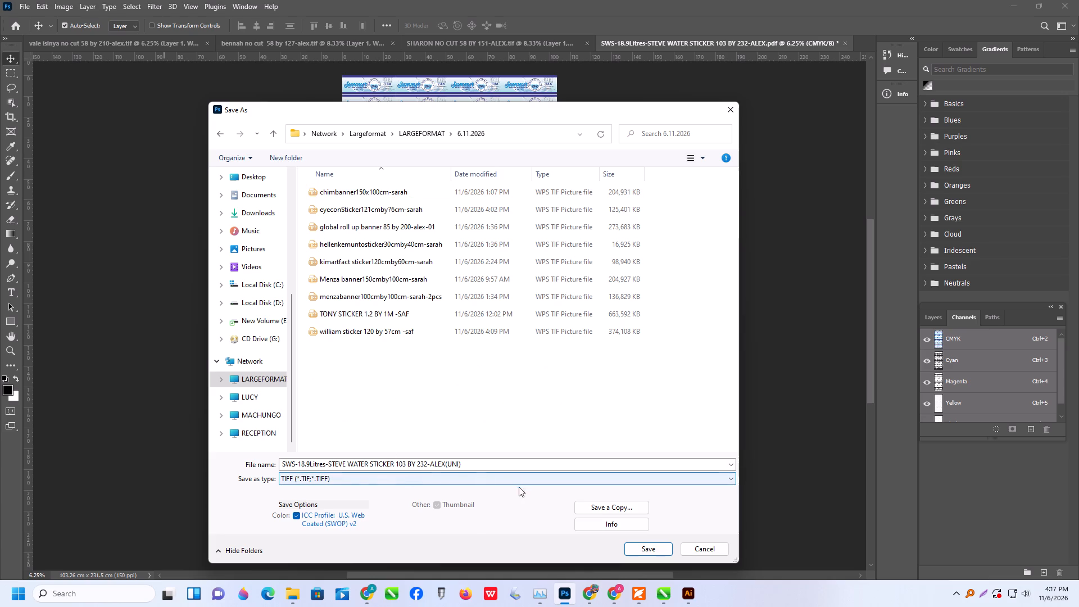
left_click(653, 550)
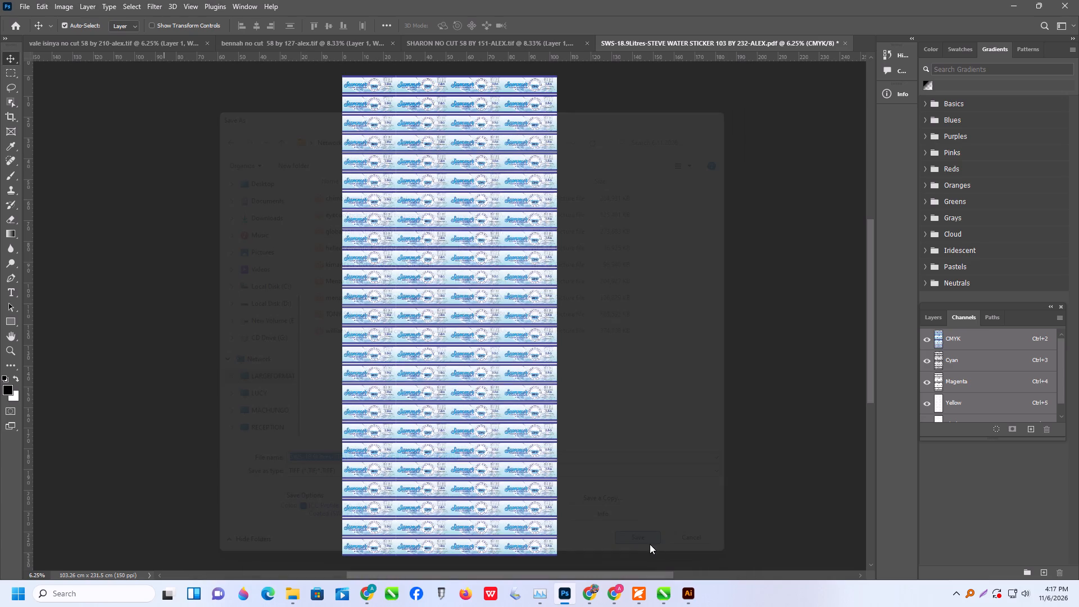
left_click(679, 147)
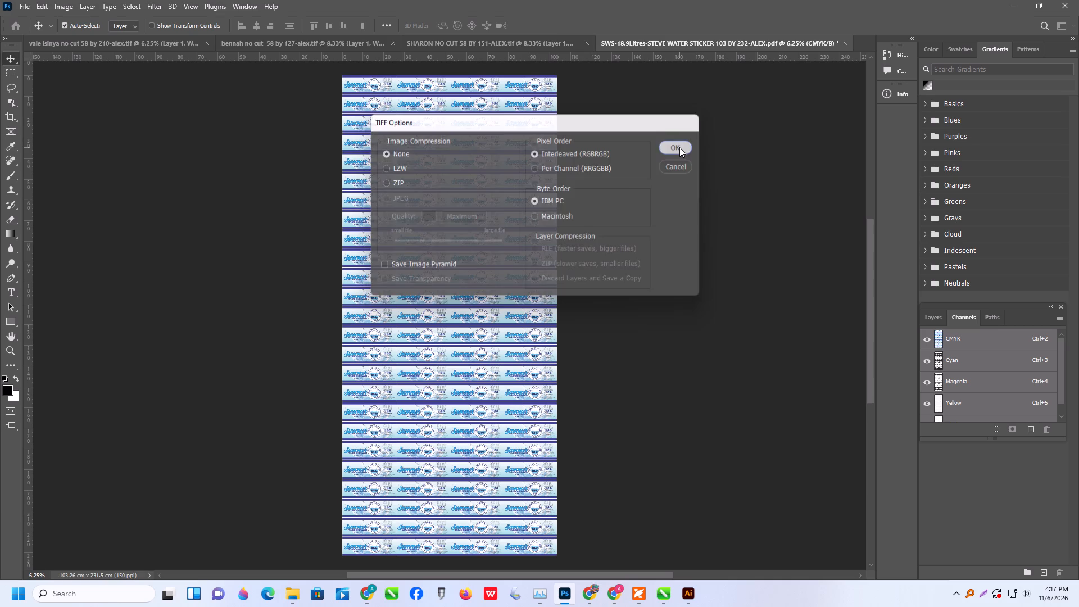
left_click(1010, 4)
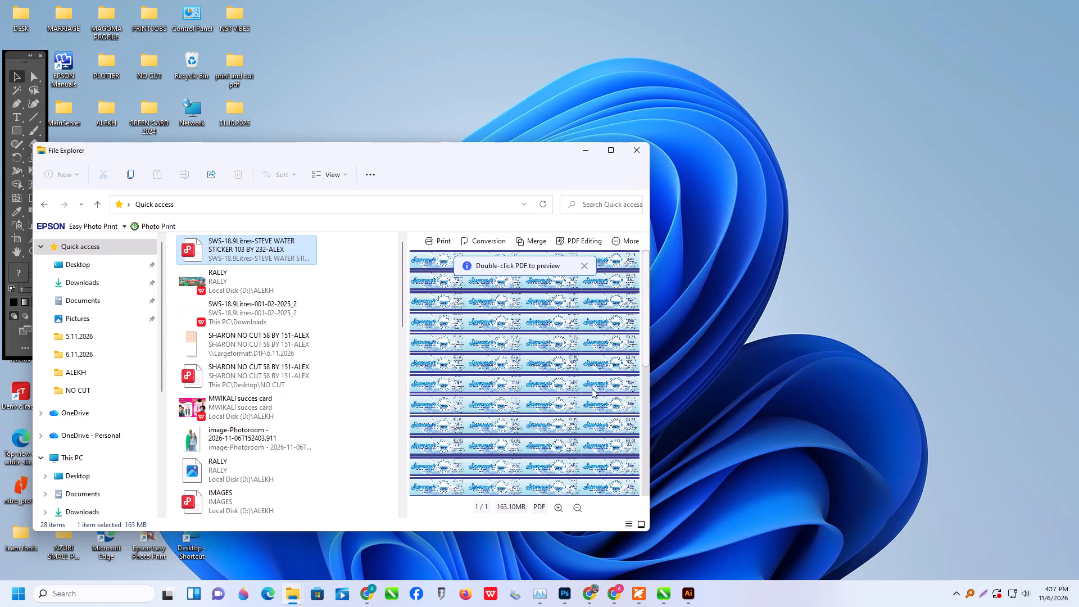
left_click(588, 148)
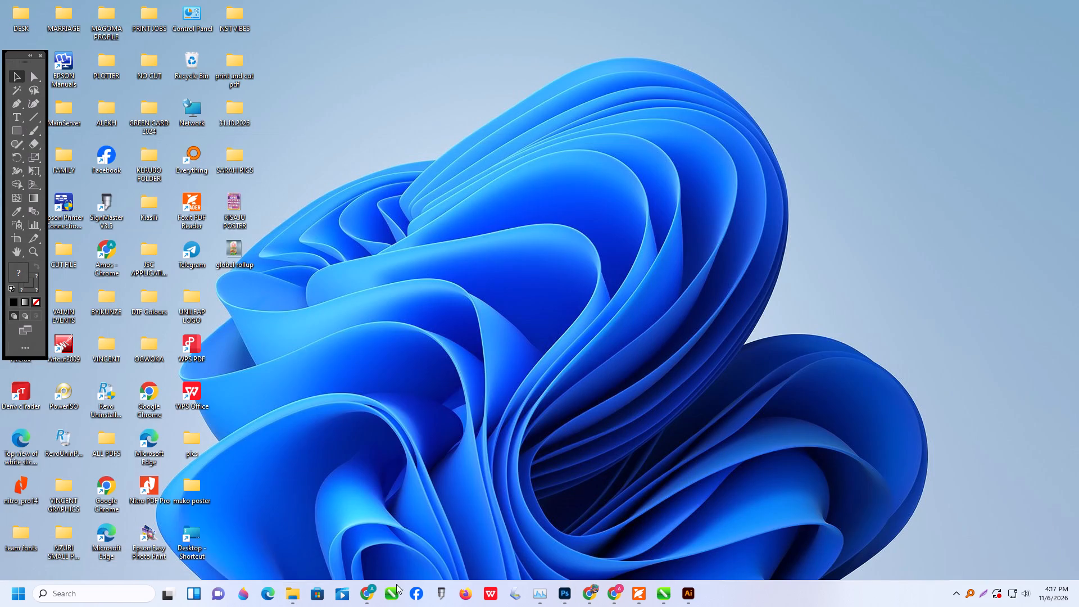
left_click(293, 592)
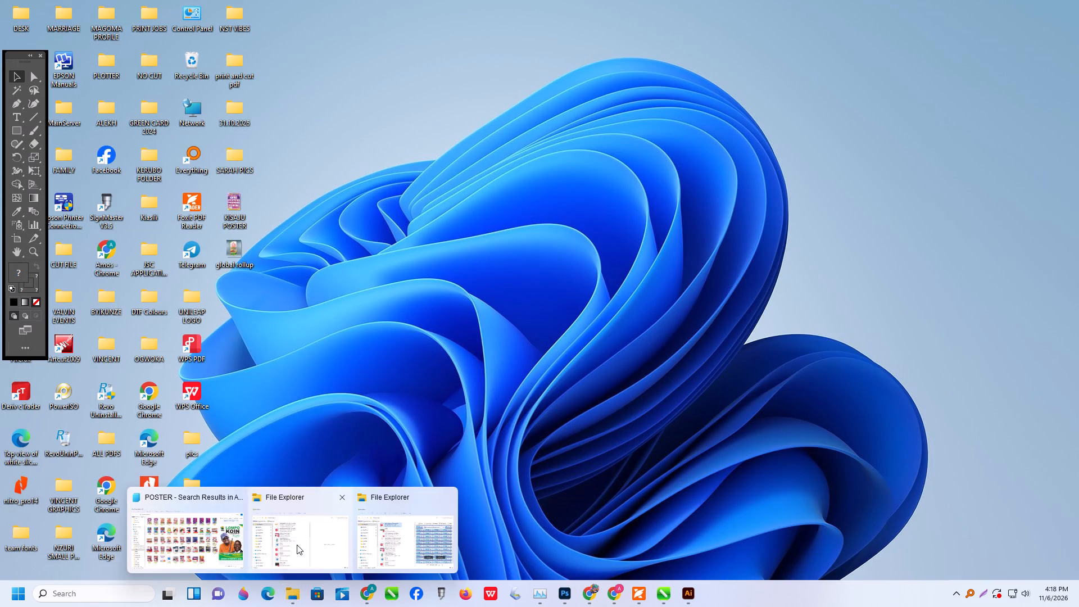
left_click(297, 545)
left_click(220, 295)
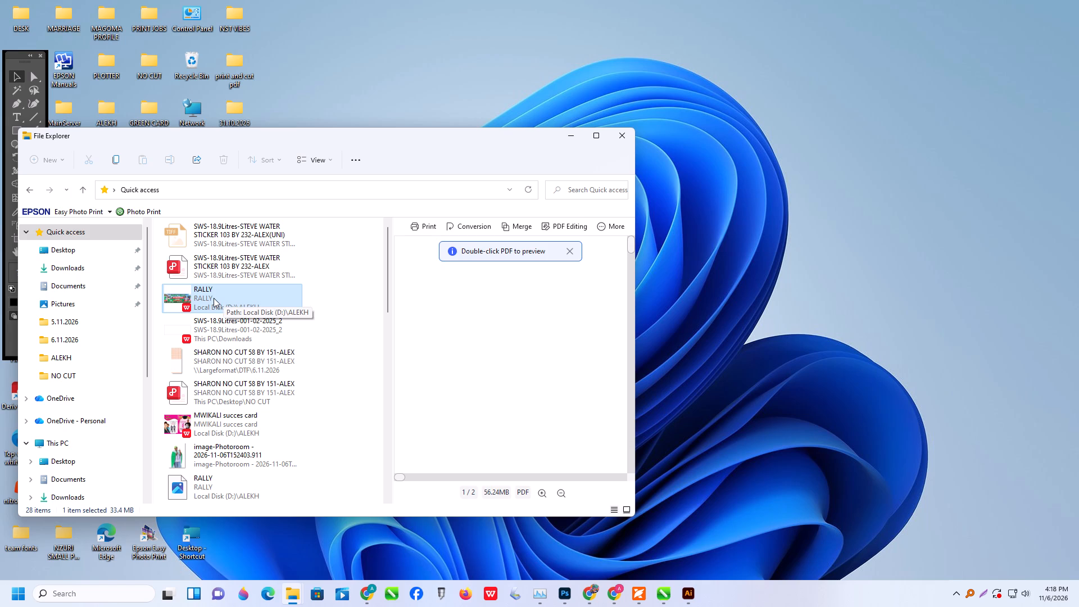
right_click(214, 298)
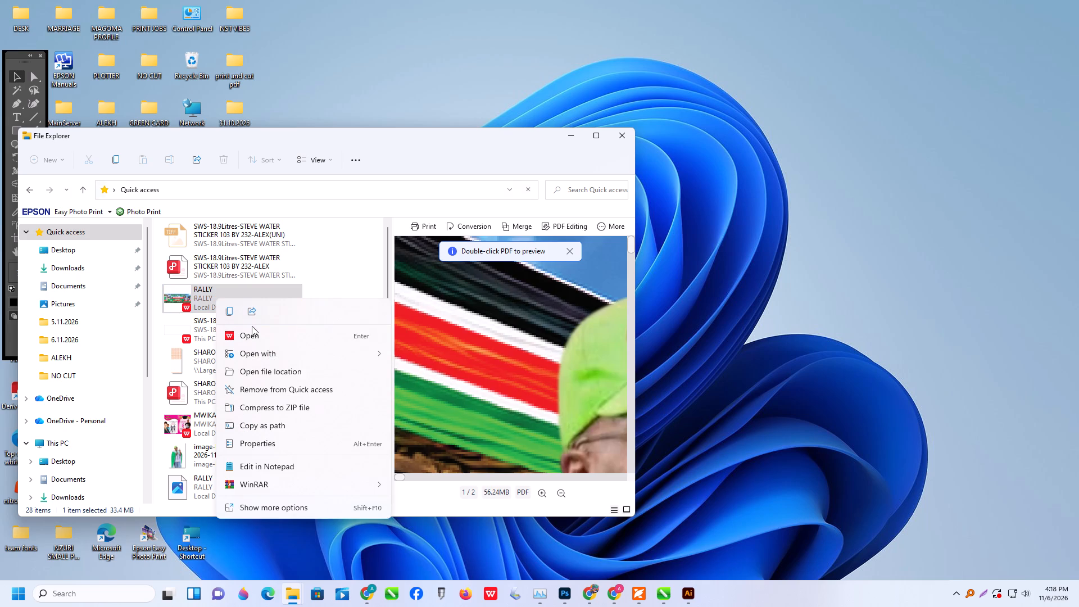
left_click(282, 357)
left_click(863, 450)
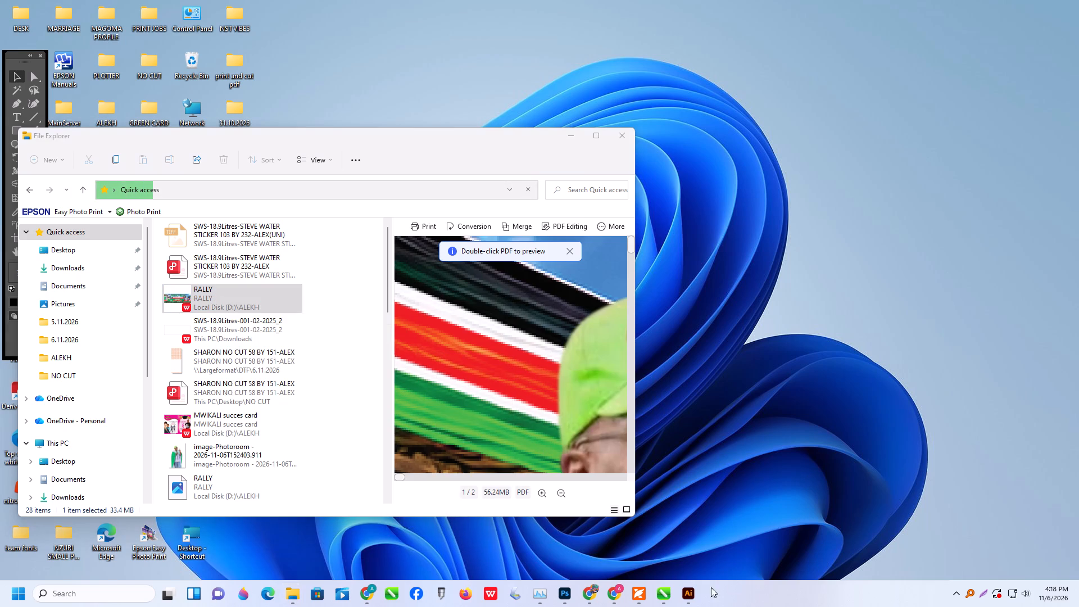
Switch to Illustrator with the RALLY.pdf banner document.
left_click(686, 590)
left_click(692, 554)
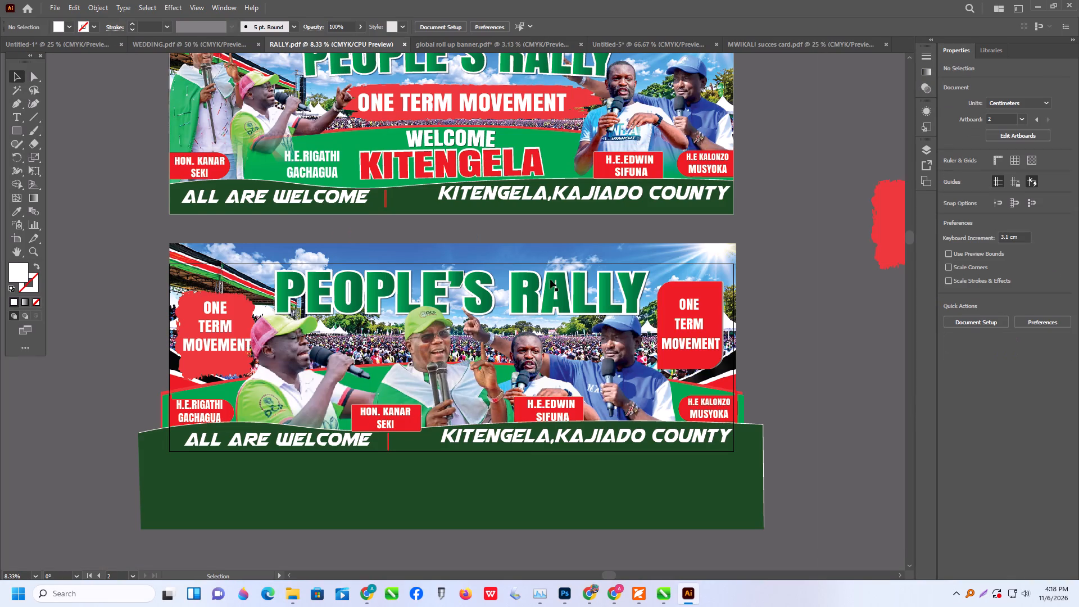
Examine the two People's Rally banner layouts, checking the lower one's One Term Movement text, portraits and headline.
scroll(562, 276, "down", 5)
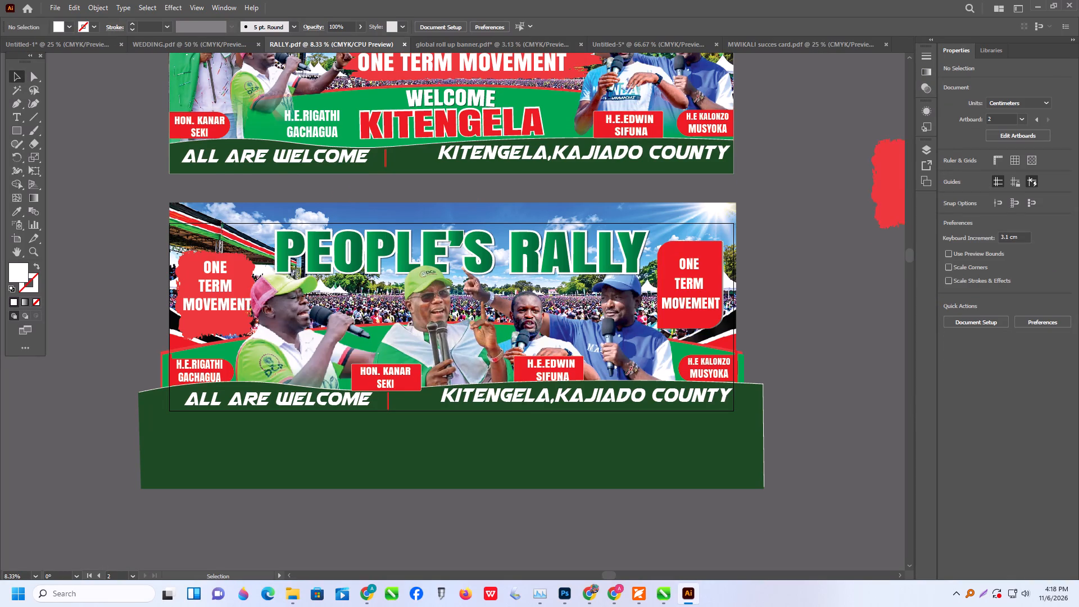
left_click(182, 284)
left_click(194, 278)
scroll(327, 280, "down", 1)
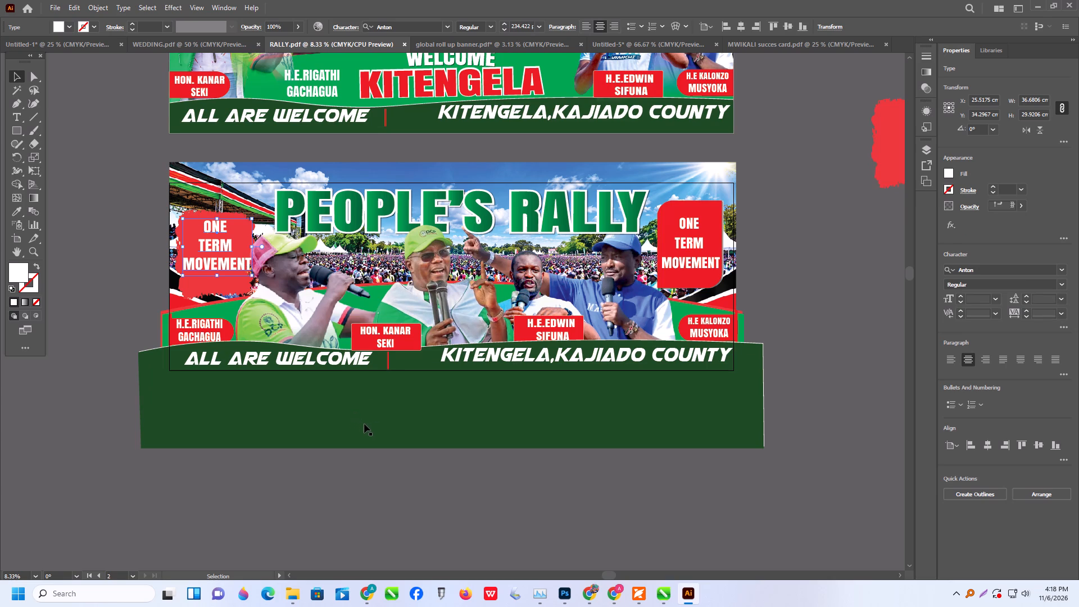
scroll(629, 475, "down", 2)
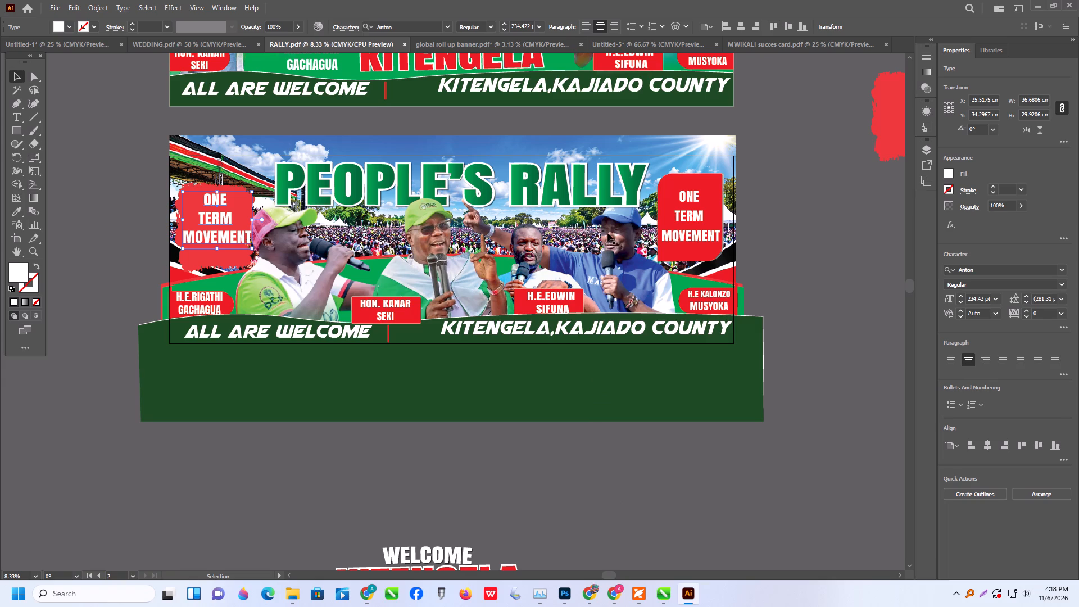
left_click(625, 229)
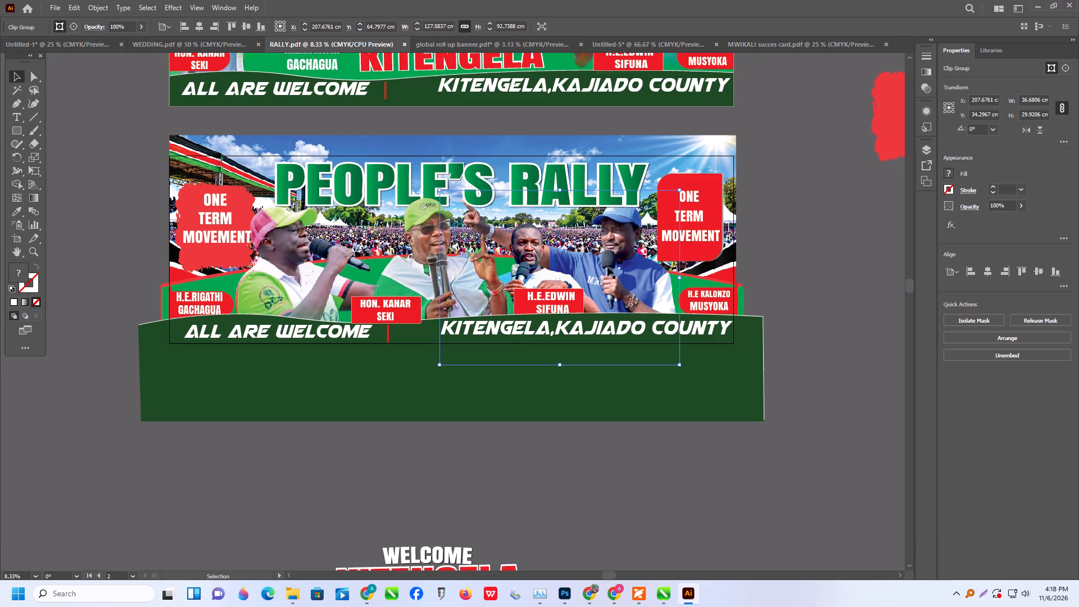
left_click(786, 239)
scroll(499, 233, "up", 4)
left_click(525, 231)
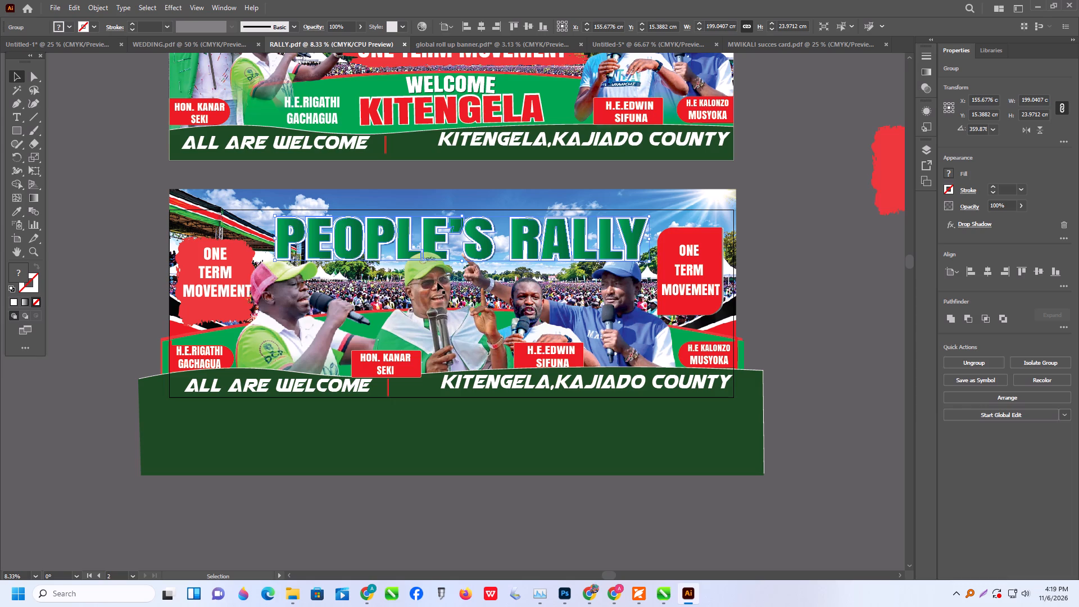
left_click(437, 282)
left_click(827, 316)
scroll(537, 305, "down", 1, "alt")
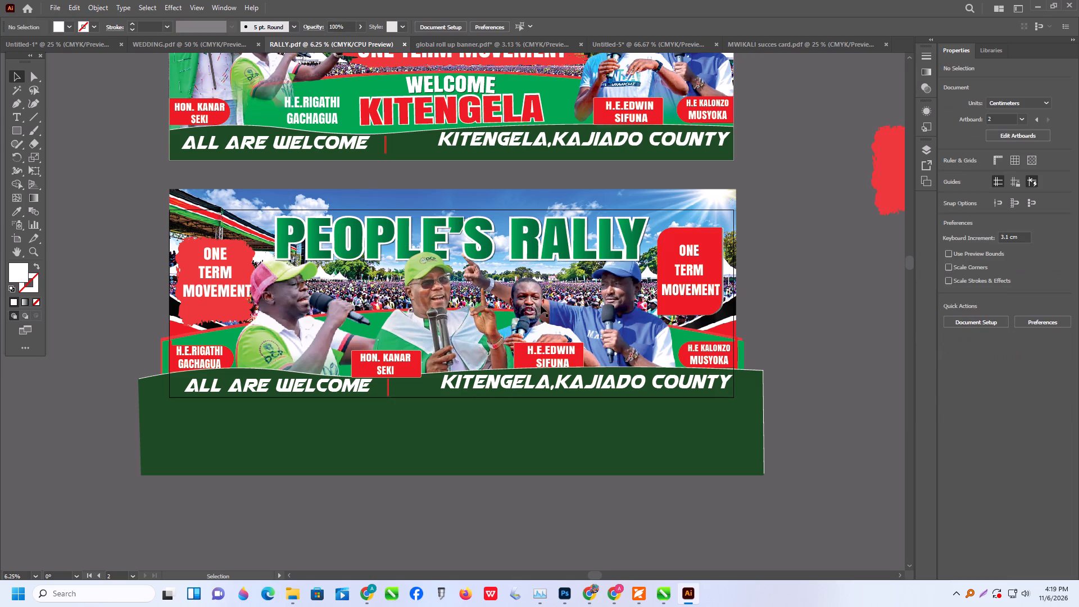
scroll(741, 249, "up", 4)
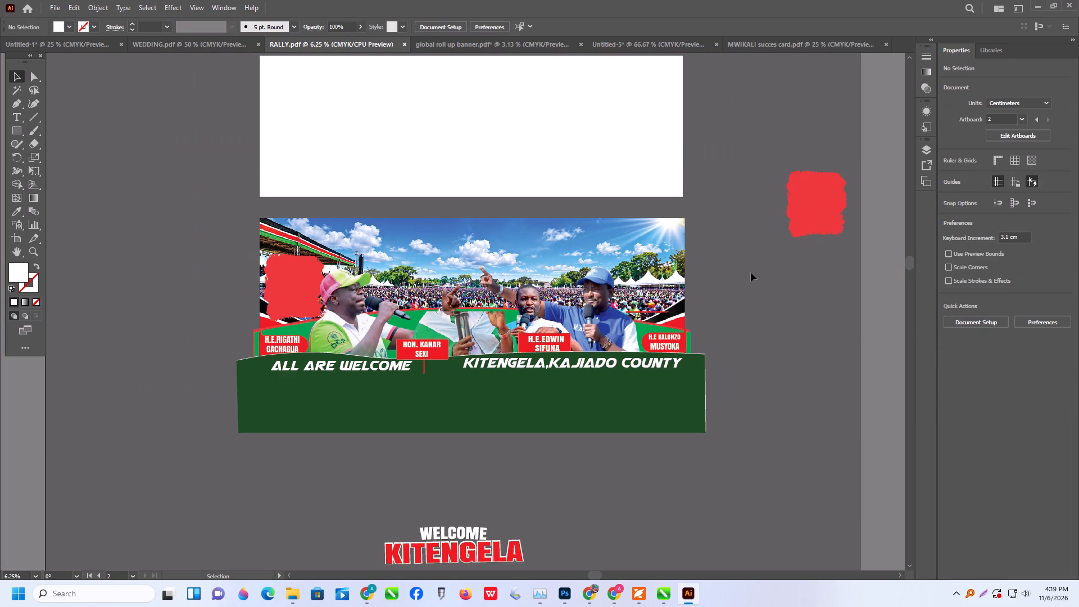
scroll(751, 282, "up", 1)
left_click(454, 310)
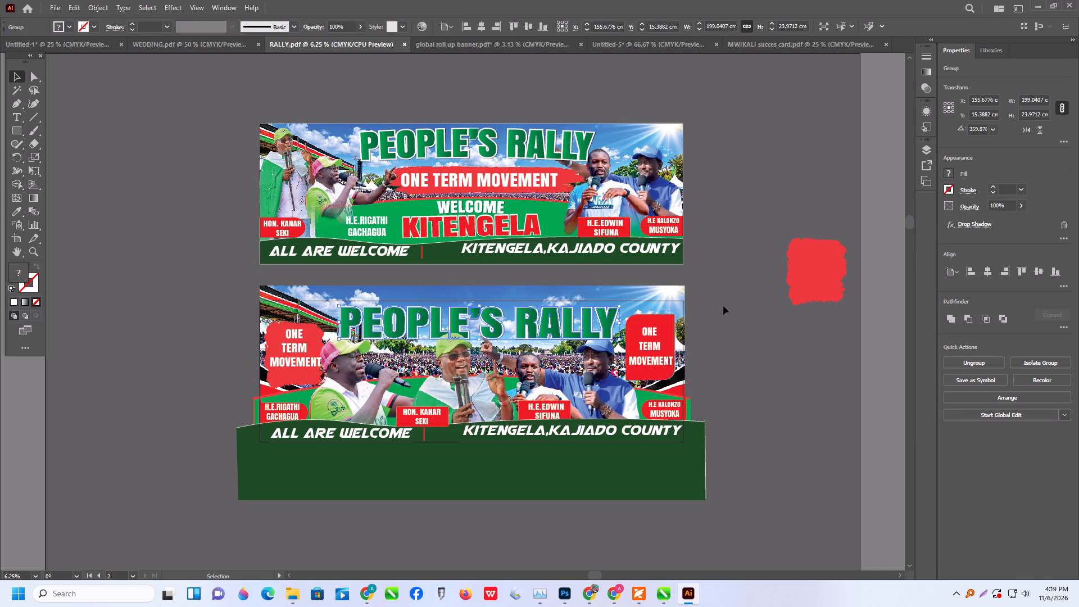
left_click(754, 326)
Delete the loose red brush-edged shape lying outside the banners.
left_click(819, 291)
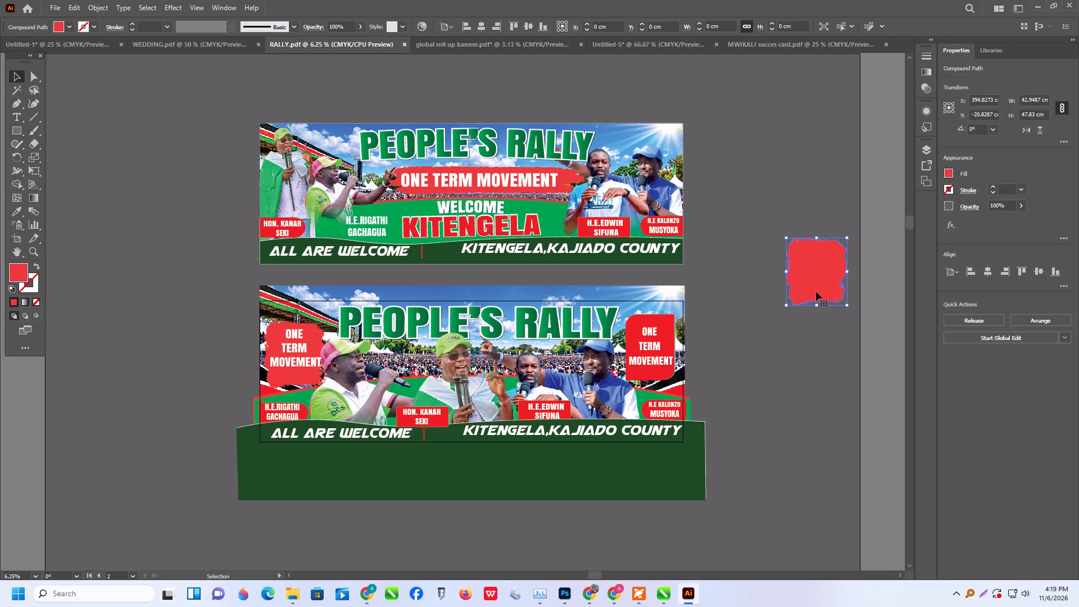
key("Delete")
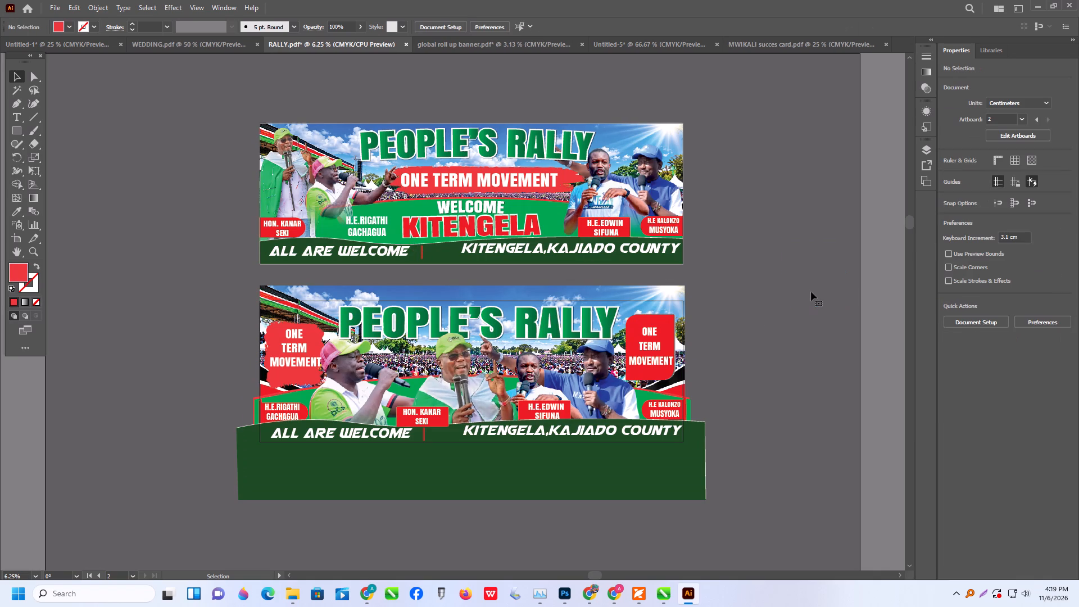
Move the image of the central man in the green cap slightly down on the lower People's Rally banner.
scroll(651, 280, "down", 5)
scroll(489, 320, "up", 2, "alt")
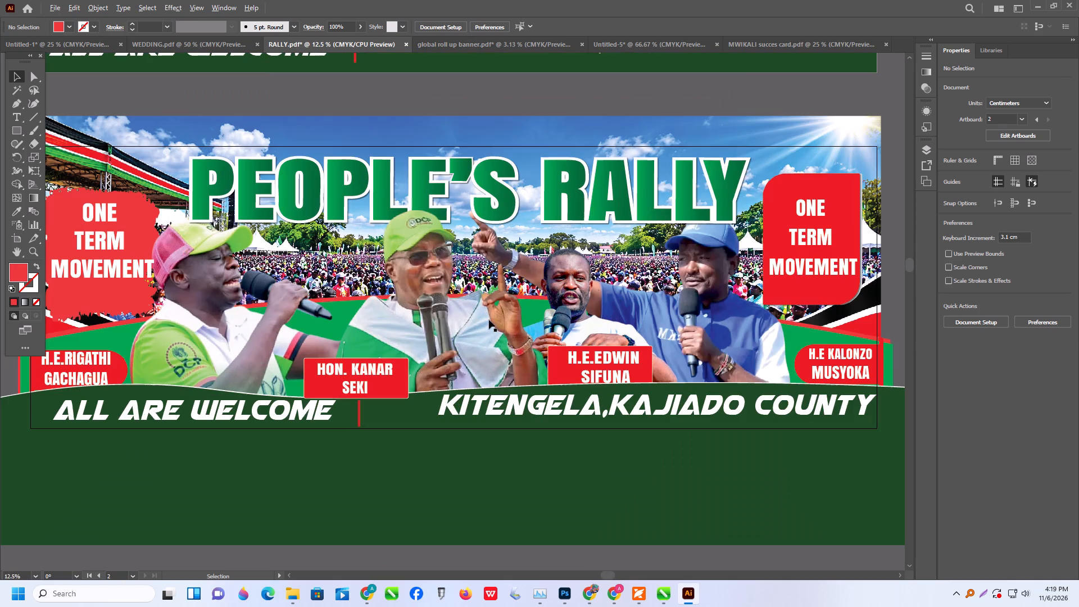
left_click(426, 278)
left_click_drag(434, 269, 436, 278)
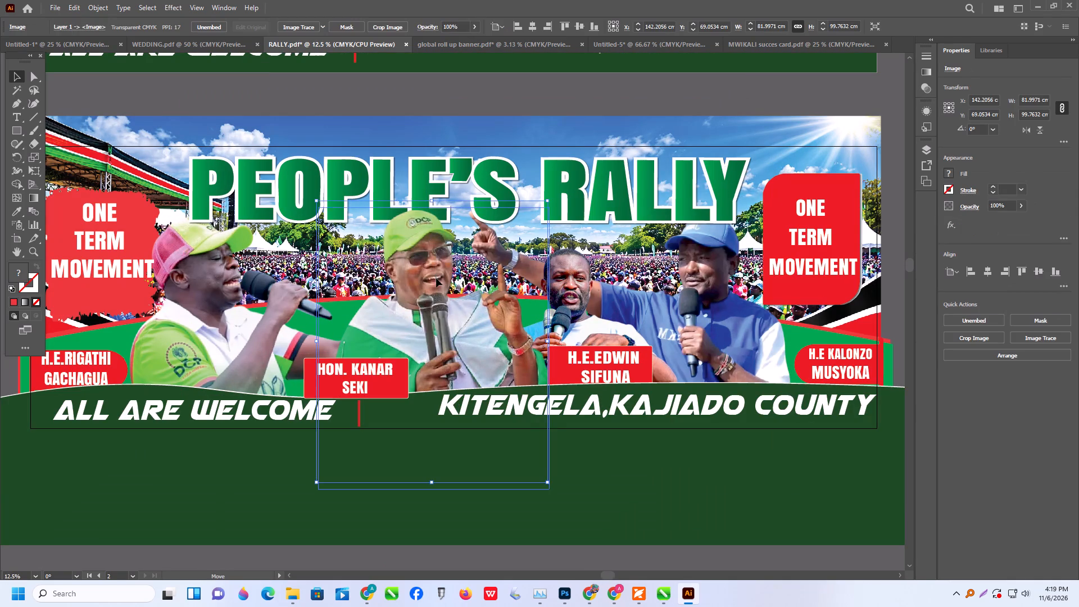
Move the image of the central man in the green cap slightly further down on the lower banner.
left_click_drag(436, 278, 436, 280)
Delete the PEOPLE'S RALLY headline from the lower banner.
left_click(498, 196)
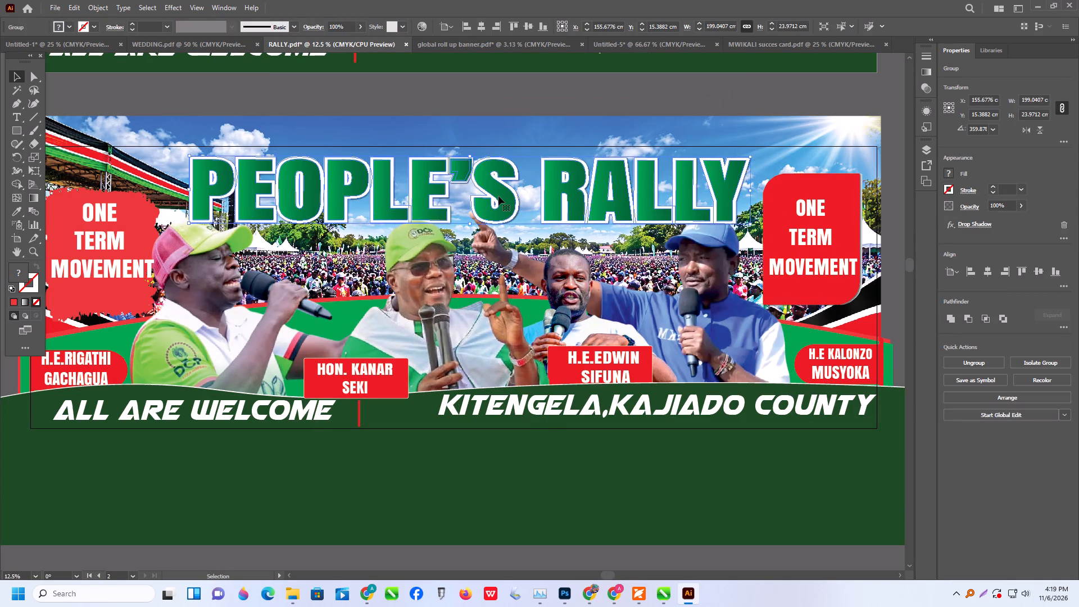
scroll(498, 196, "down", 2, "alt")
key("Delete")
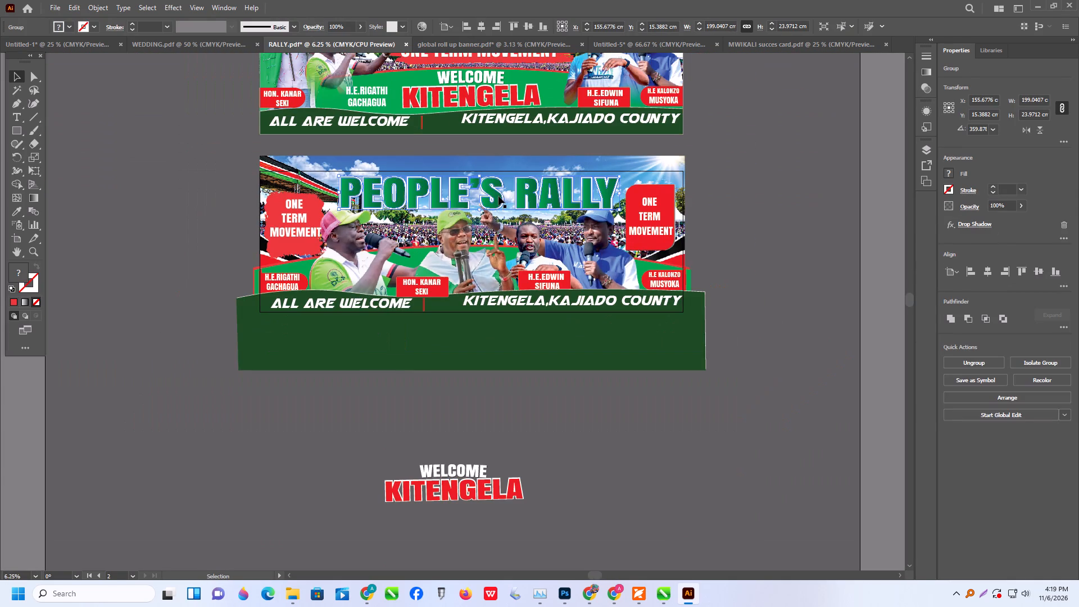
Copy the PEOPLE'S RALLY headline group from inside the upper banner's clip group and leave isolation mode.
scroll(498, 193, "up", 4)
scroll(538, 227, "up", 3)
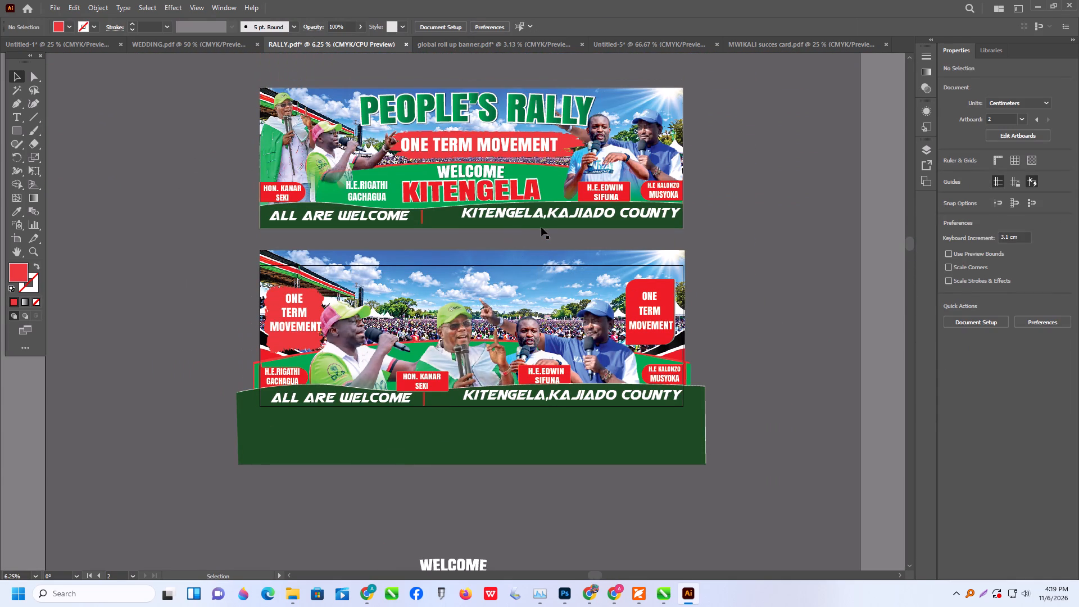
left_click(521, 108)
triple_click(535, 110)
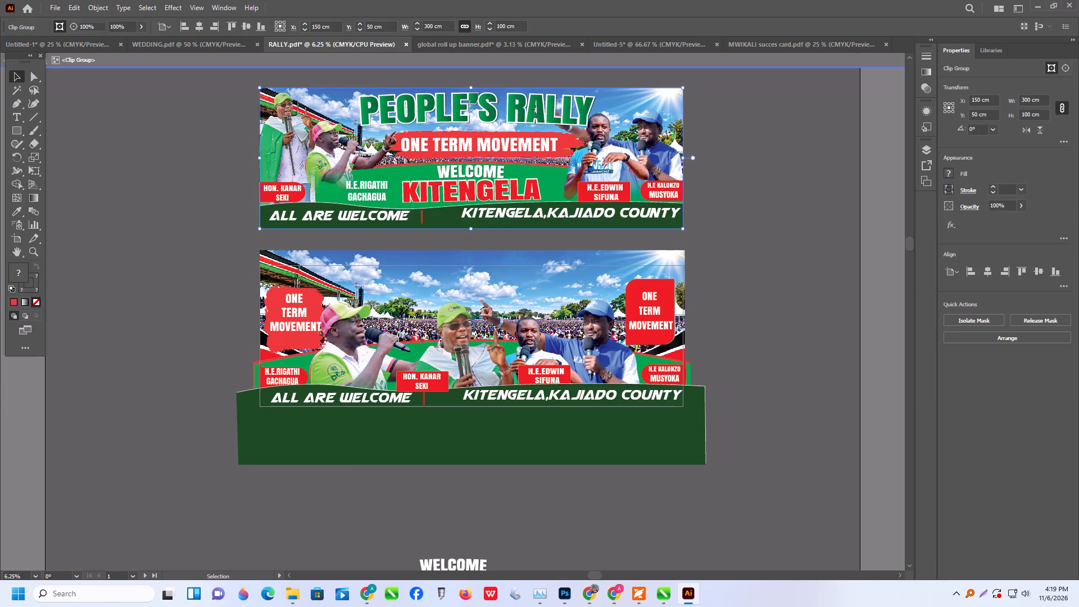
double_click(535, 110)
triple_click(524, 110)
triple_click(525, 108)
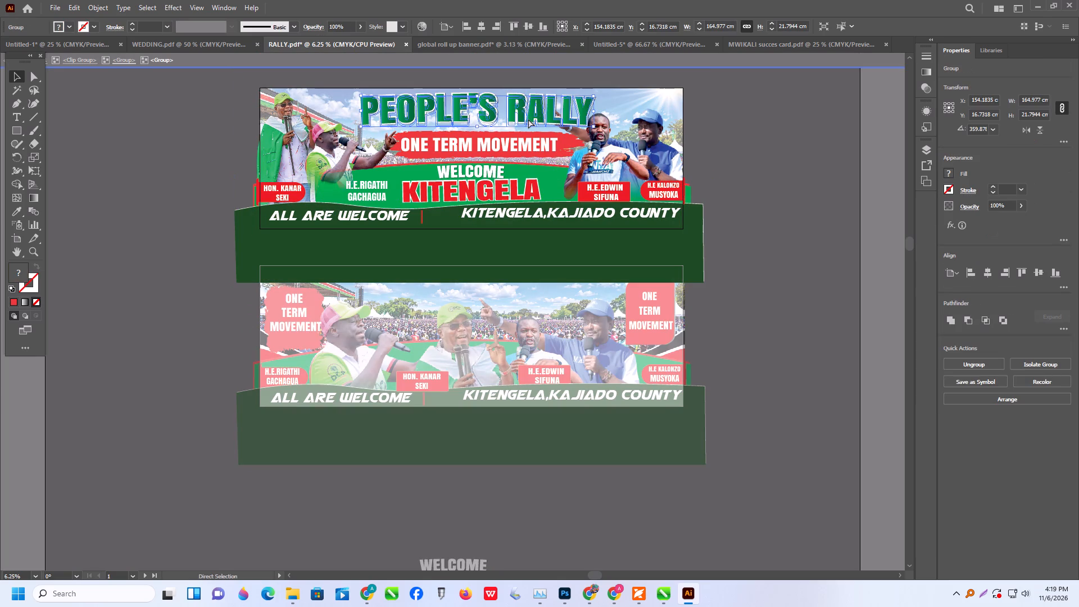
key("ctrl+c")
triple_click(747, 166)
triple_click(747, 166)
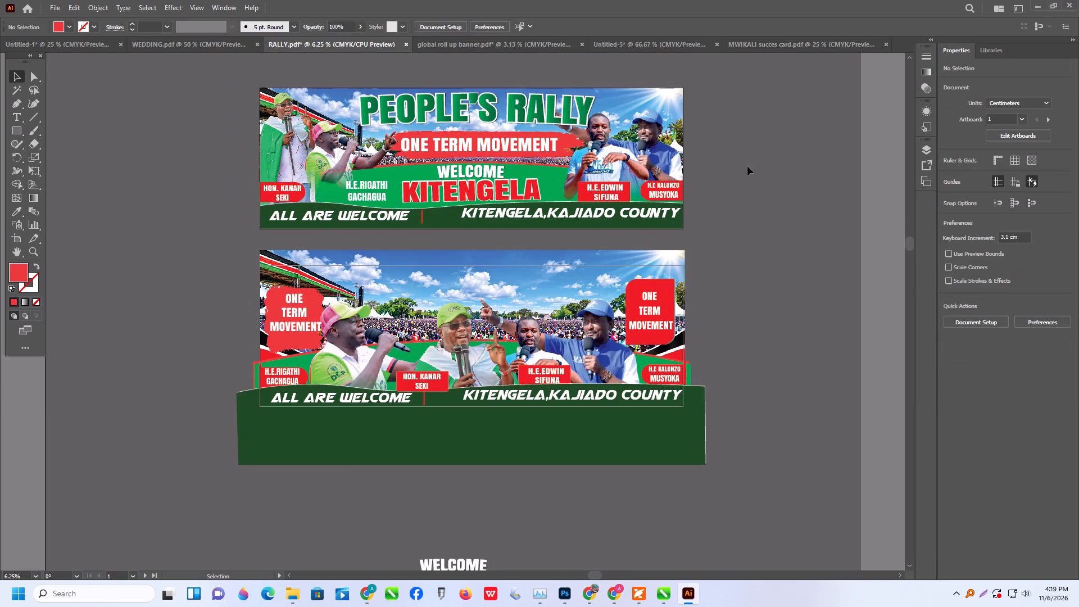
Paste the copied headline and place it across the lower banner's sky, at about X 158.8 cm, Y 15.2 cm.
scroll(748, 164, "down", 3)
key("ctrl+v")
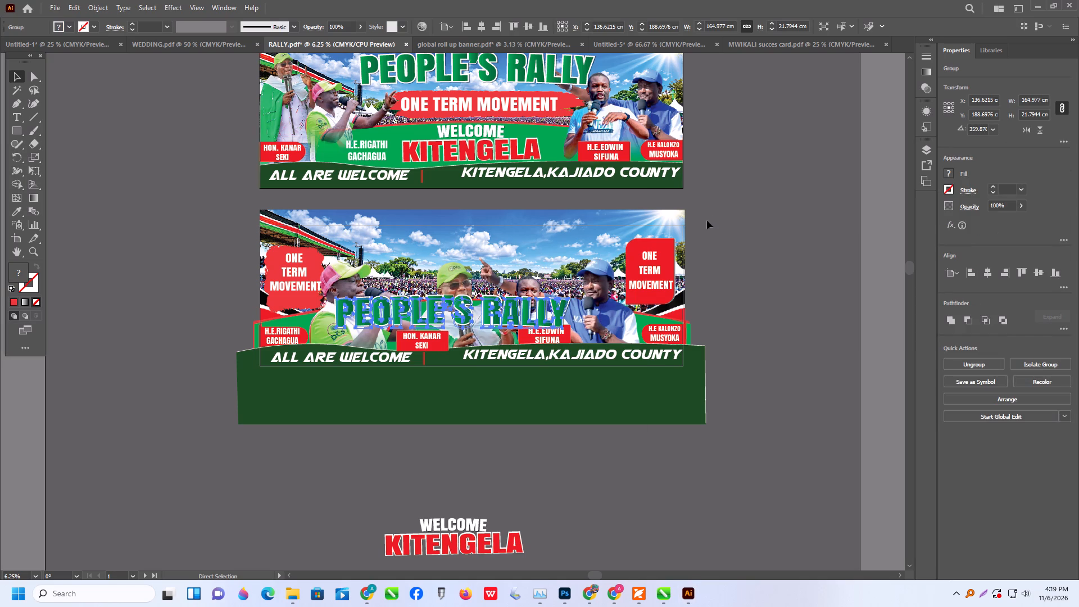
left_click_drag(522, 315, 545, 255)
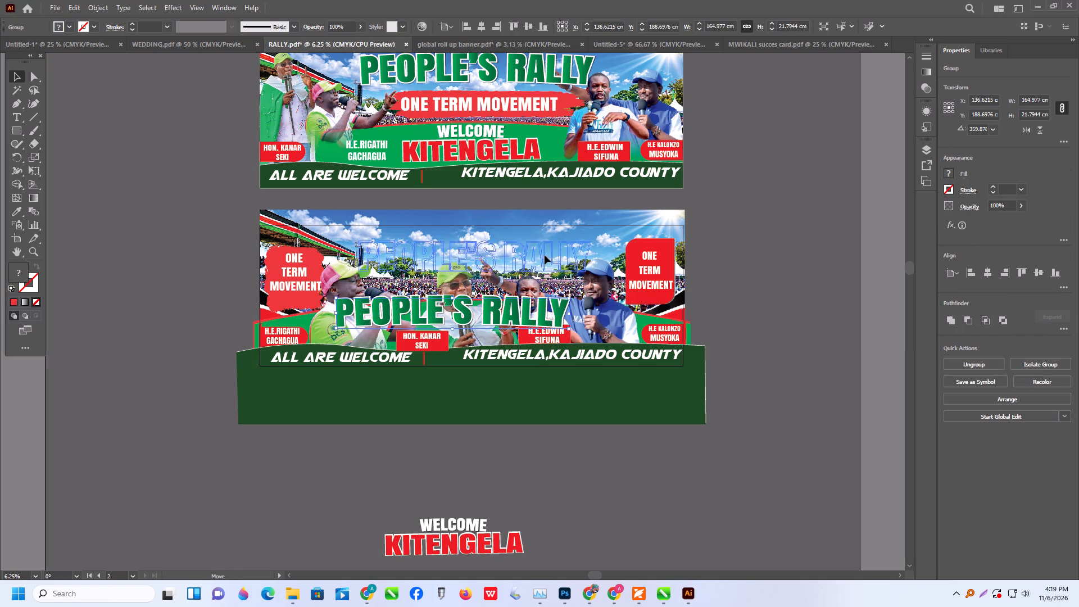
left_click_drag(545, 255, 552, 244)
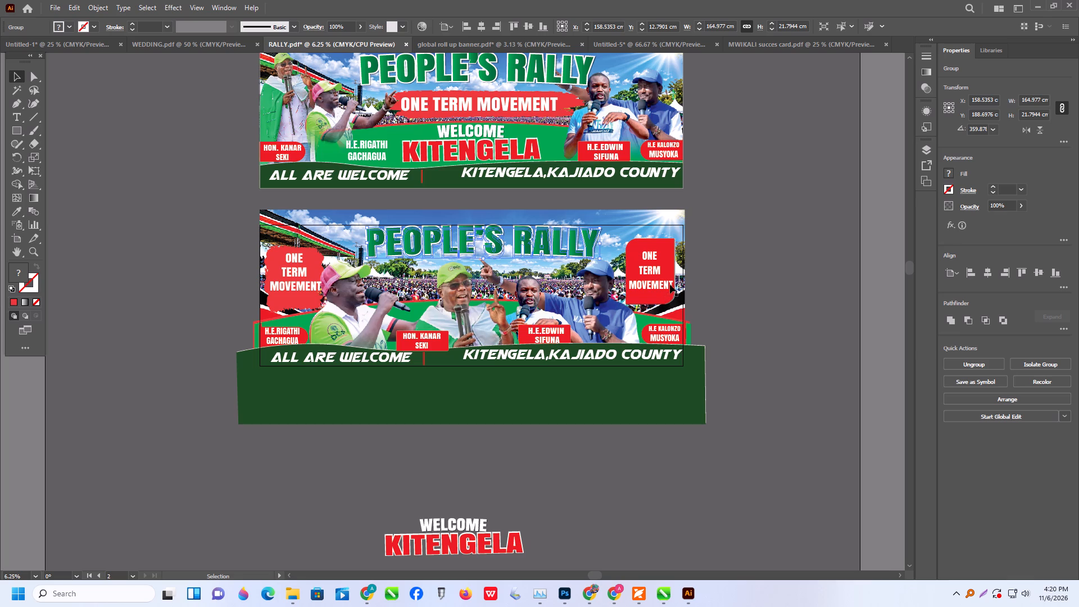
left_click(691, 269)
left_click(753, 255)
scroll(497, 234, "up", 3, "alt")
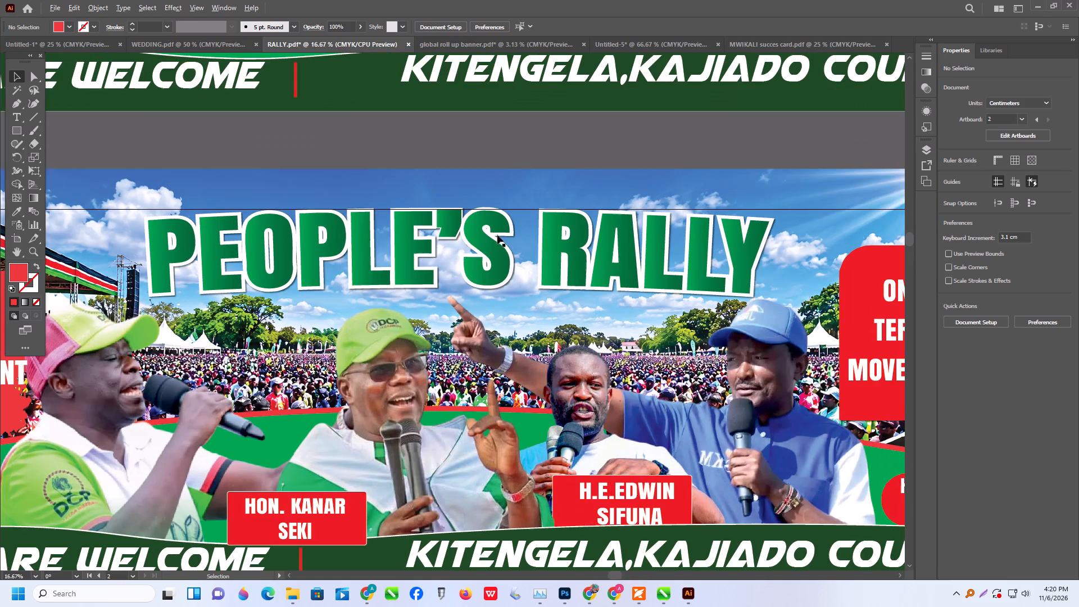
left_click_drag(489, 247, 491, 256)
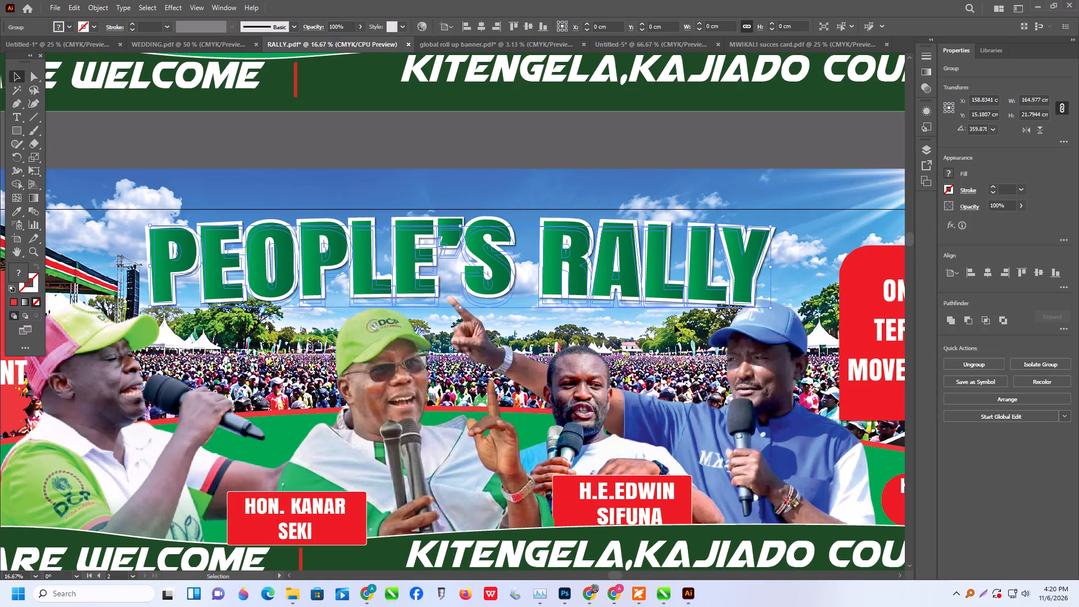
Move the clipped image of the man in the blue cap slightly down and left, to about X 205.7 cm, Y 69 cm.
scroll(706, 340, "down", 3)
left_click_drag(781, 359, 778, 367)
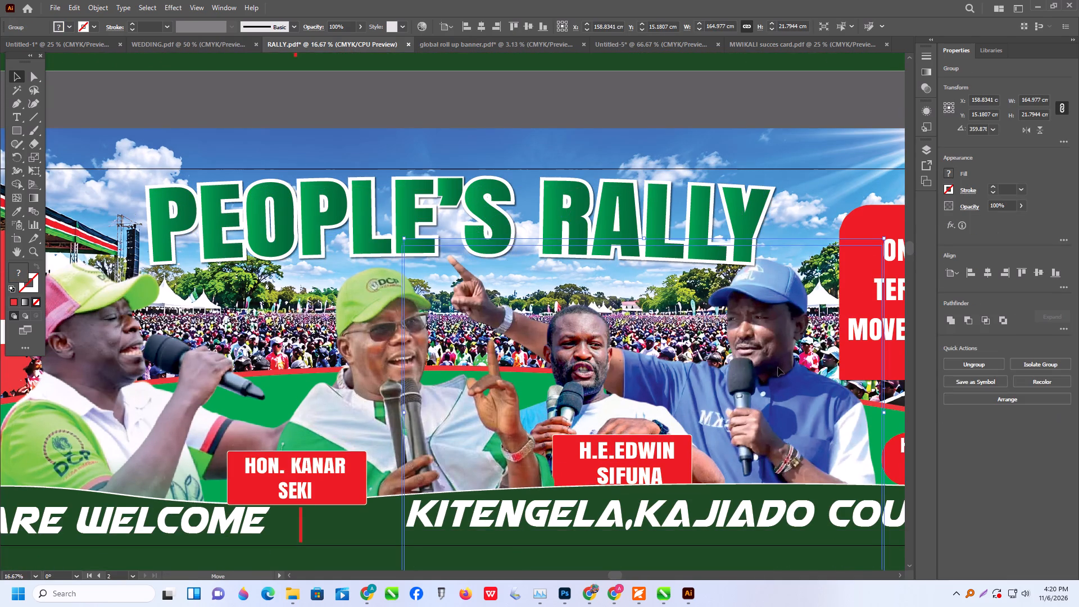
left_click_drag(778, 367, 776, 368)
left_click_drag(770, 369, 768, 377)
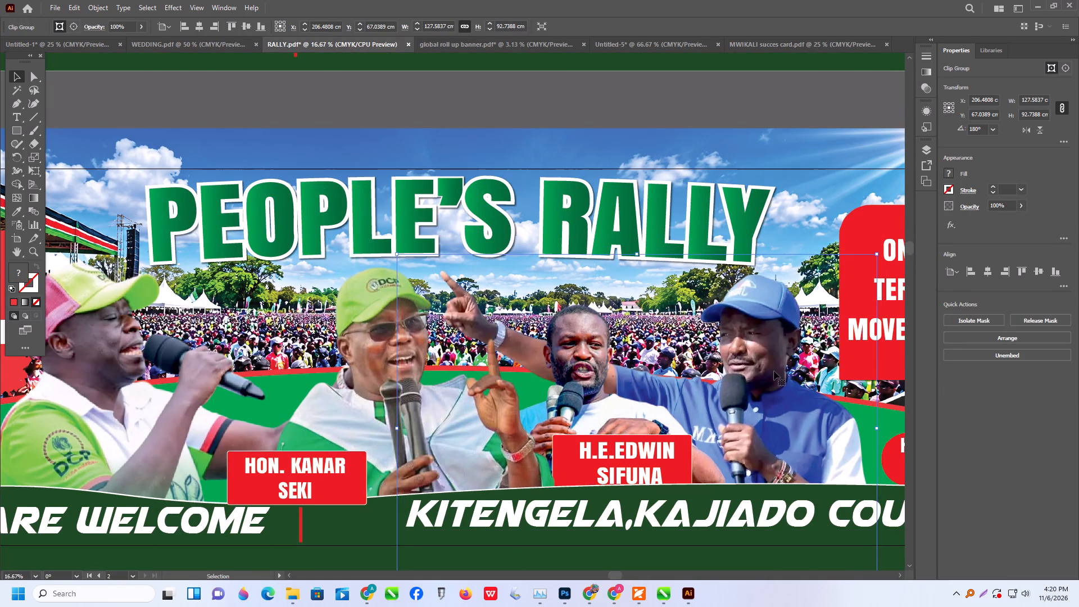
scroll(771, 364, "down", 6)
left_click(736, 321)
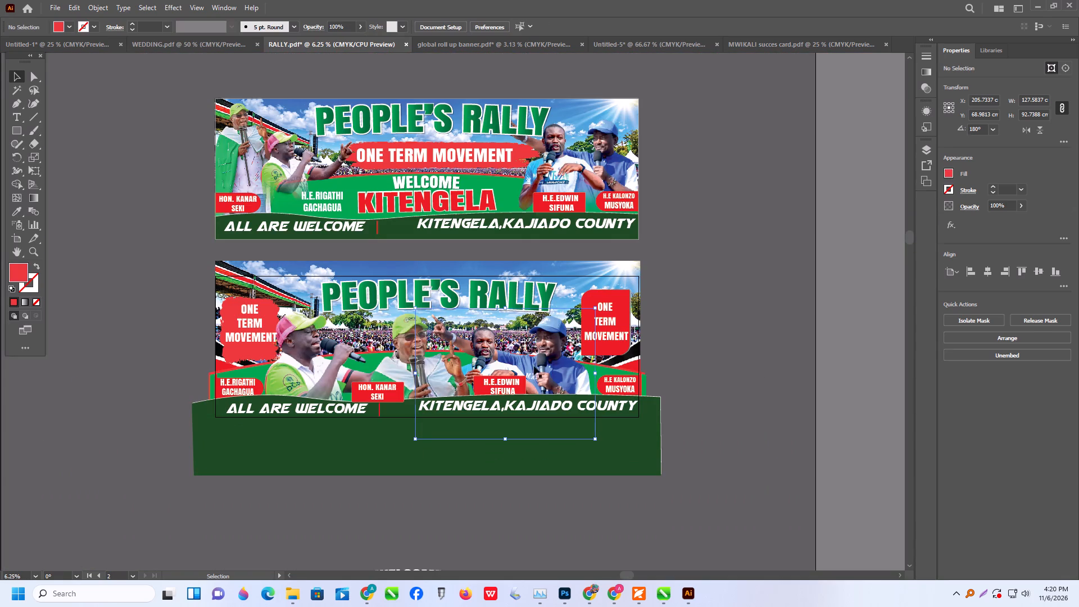
Recolour the brush-edged shape behind the left ONE TERM MOVEMENT text with the blue sampled from the blue-capped man's shirt.
scroll(256, 364, "up", 1, "alt")
left_click(250, 355)
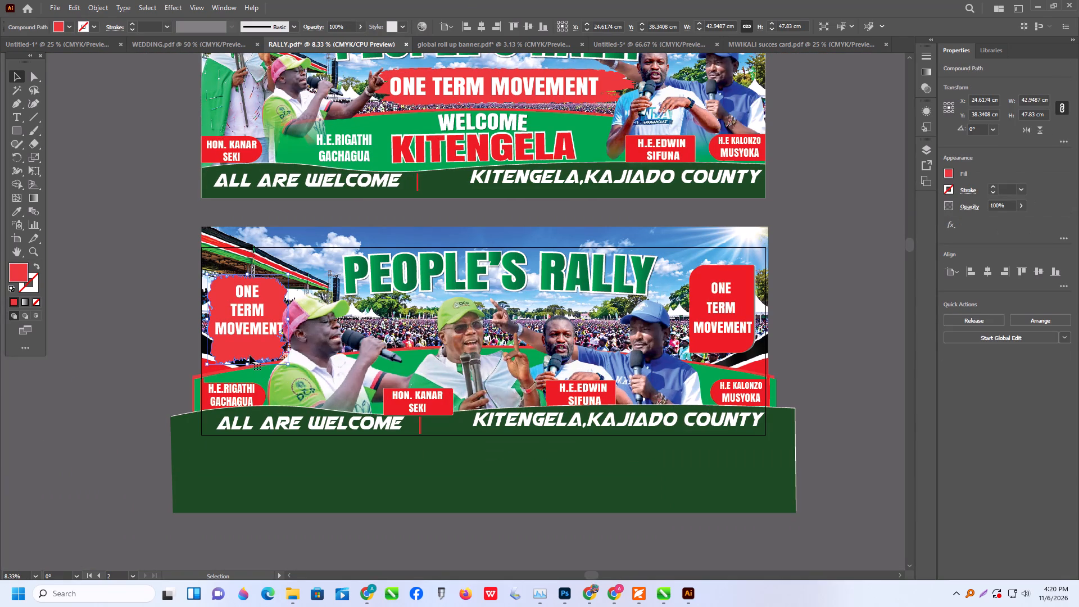
left_click(14, 216)
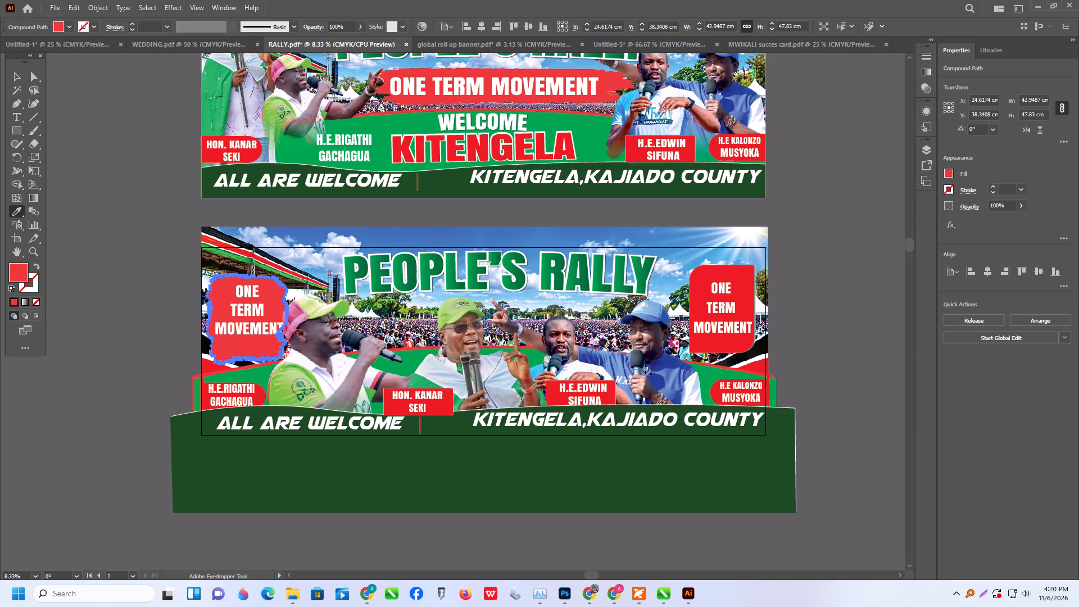
left_click(663, 377)
left_click(15, 80)
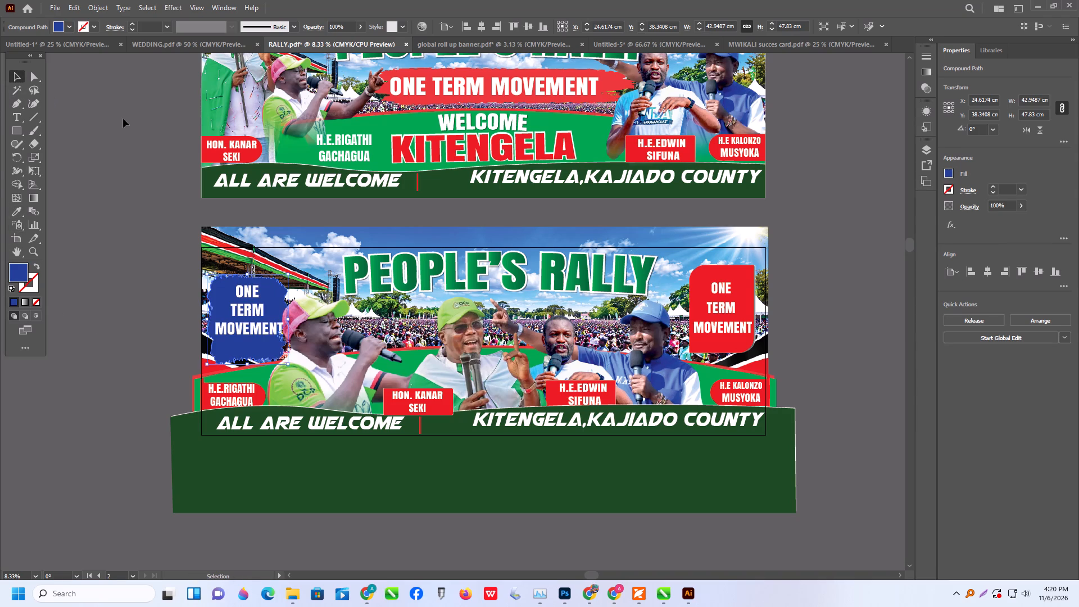
double_click(124, 119)
Add a new point text object in the empty area below the lower banner, above the loose WELCOME KITENGELA artwork.
scroll(166, 184, "down", 4)
scroll(215, 211, "down", 2)
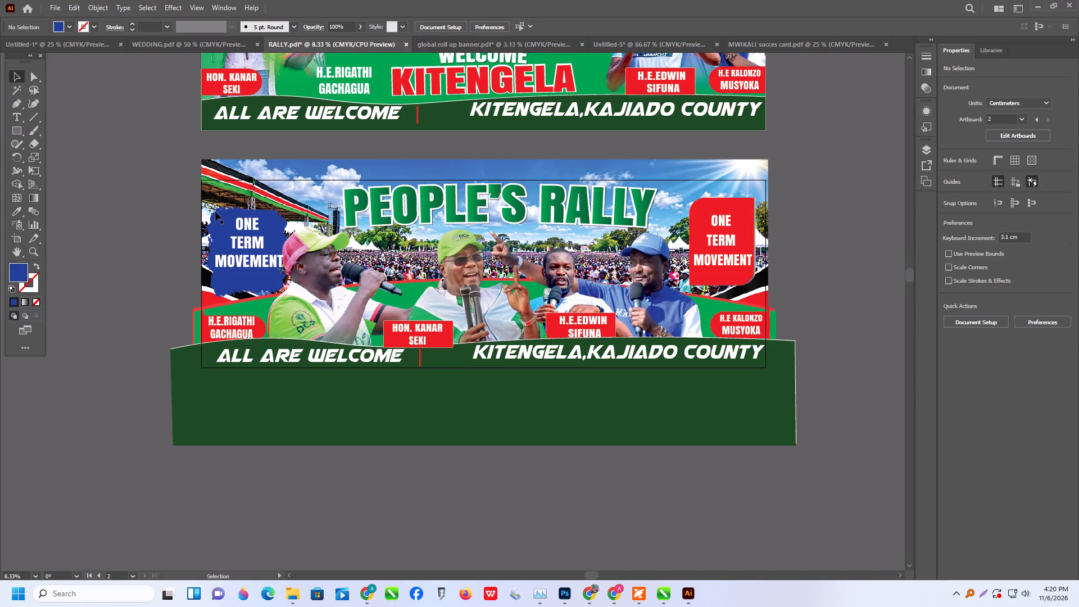
scroll(215, 212, "down", 1)
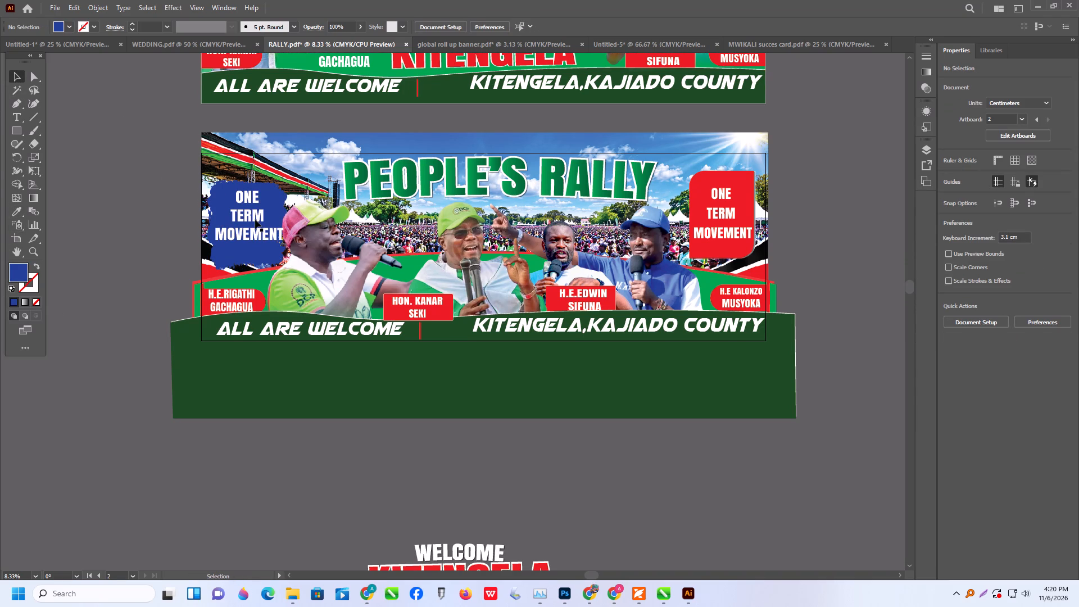
scroll(255, 221, "down", 1)
scroll(275, 351, "down", 3)
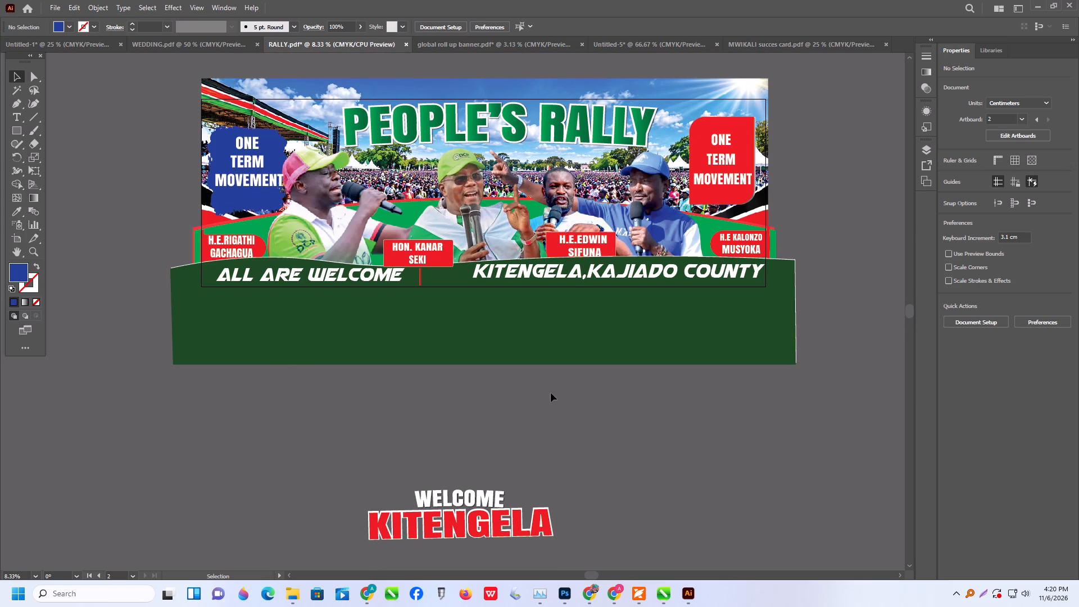
left_click(584, 427)
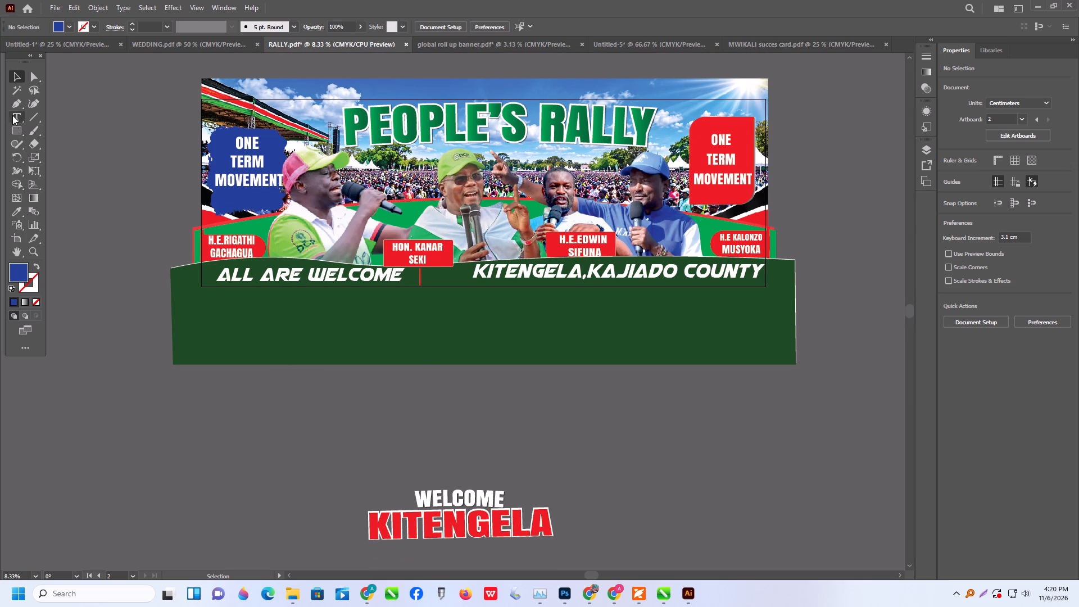
left_click(13, 119)
left_click(663, 424)
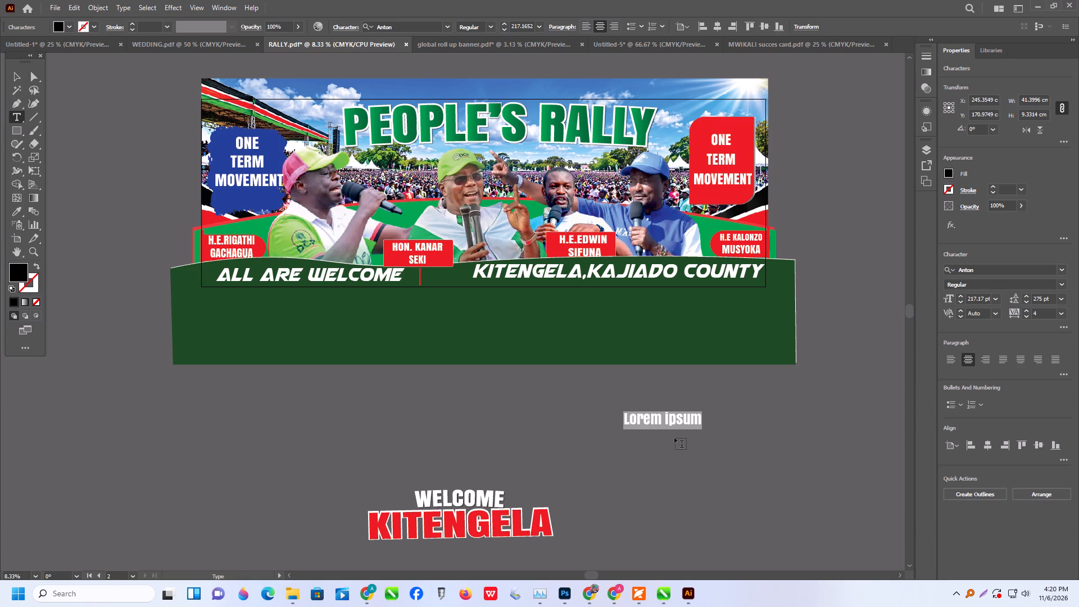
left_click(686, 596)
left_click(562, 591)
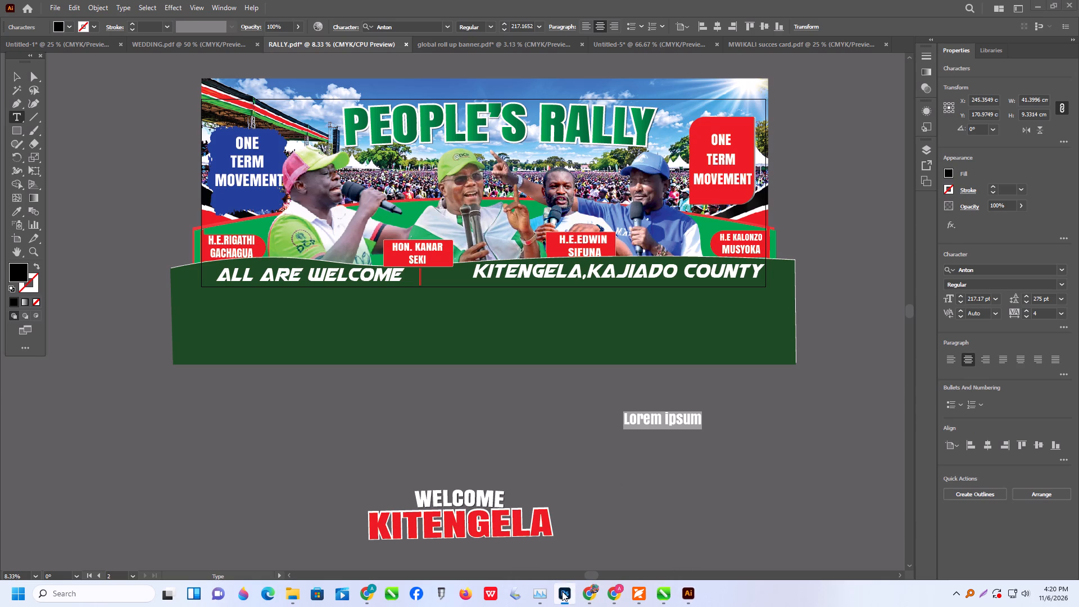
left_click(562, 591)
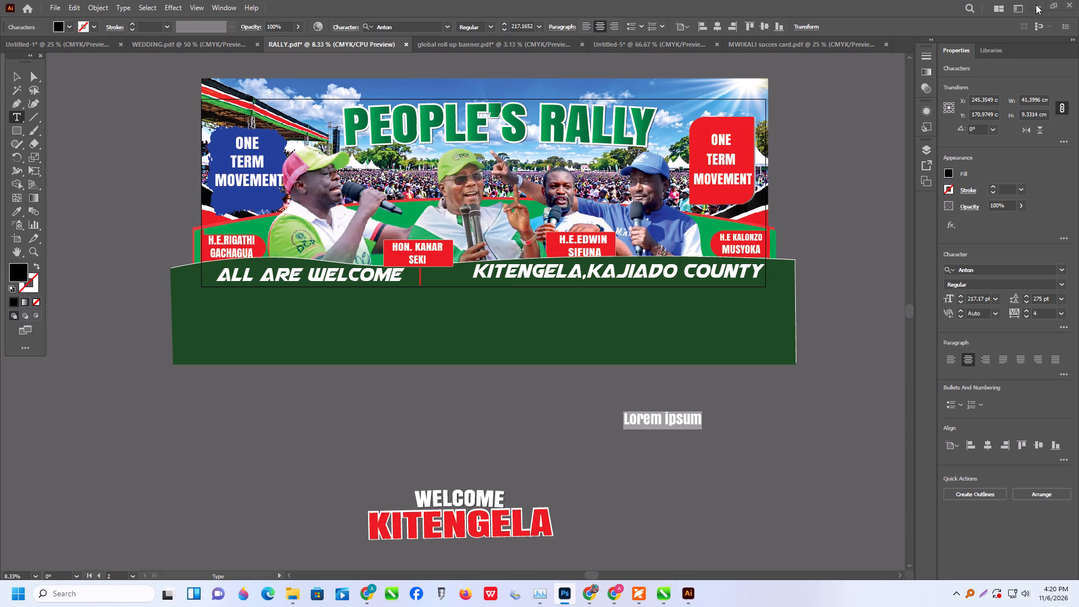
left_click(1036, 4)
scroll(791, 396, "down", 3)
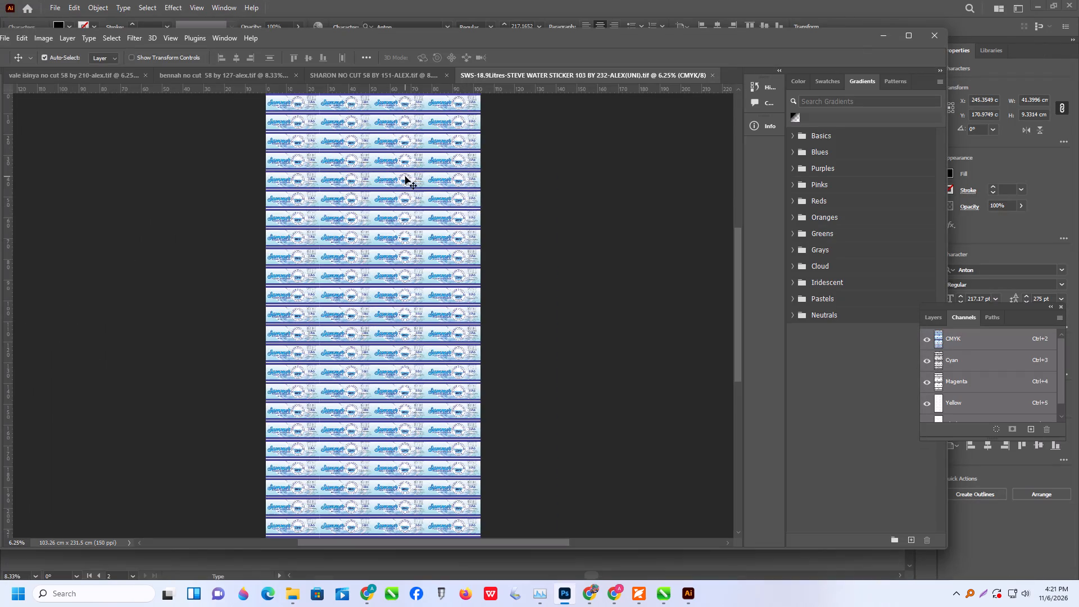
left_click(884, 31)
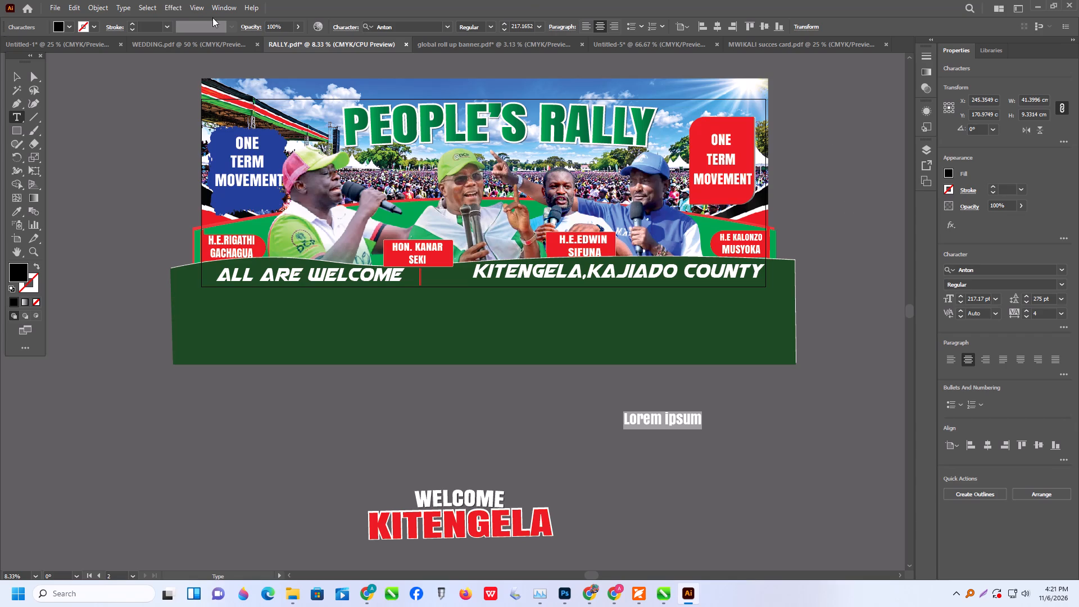
Move the lower banner's PEOPLE'S RALLY headline slightly down and right, to about X 159.6 cm, Y 16.1 cm.
left_click(15, 76)
scroll(482, 138, "up", 2, "alt")
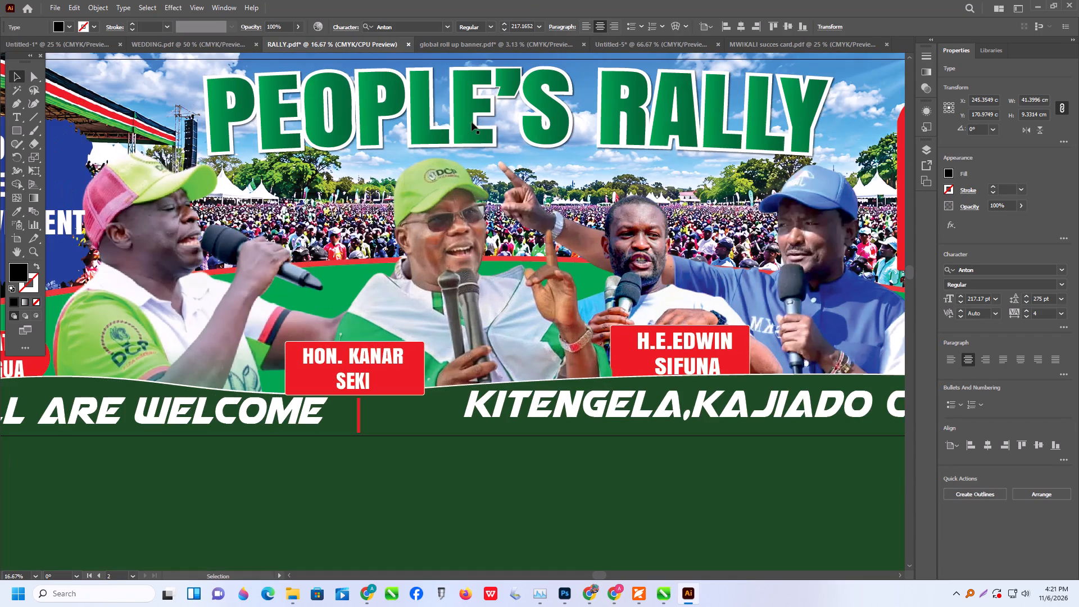
left_click(477, 115)
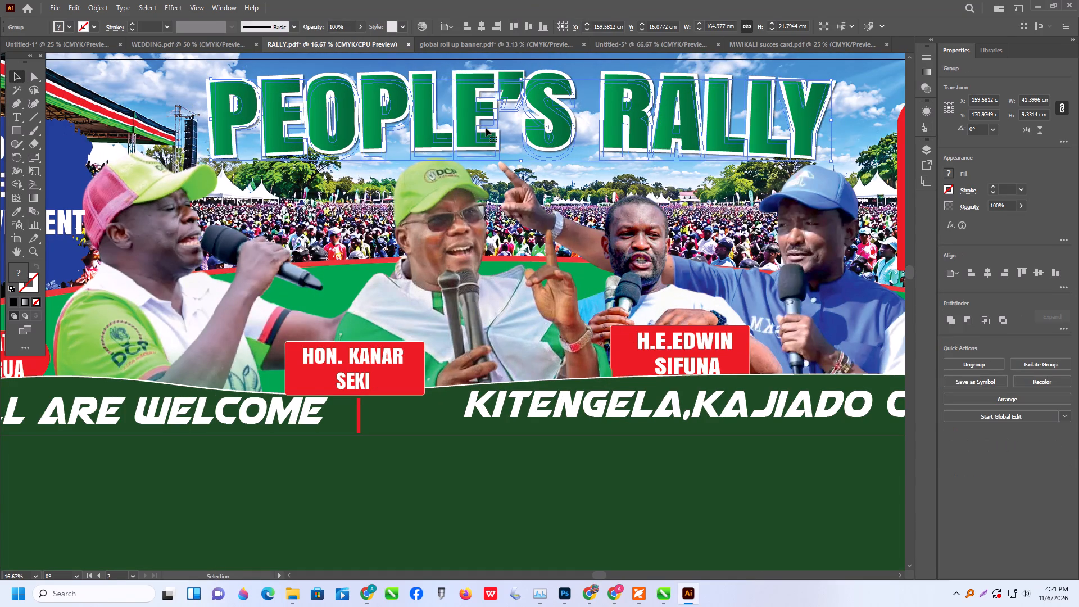
Replace the Lorem ipsum placeholder below the lower banner with WELCOME and KITENGELA on two lines.
scroll(484, 131, "down", 4)
scroll(457, 477, "down", 3, "alt")
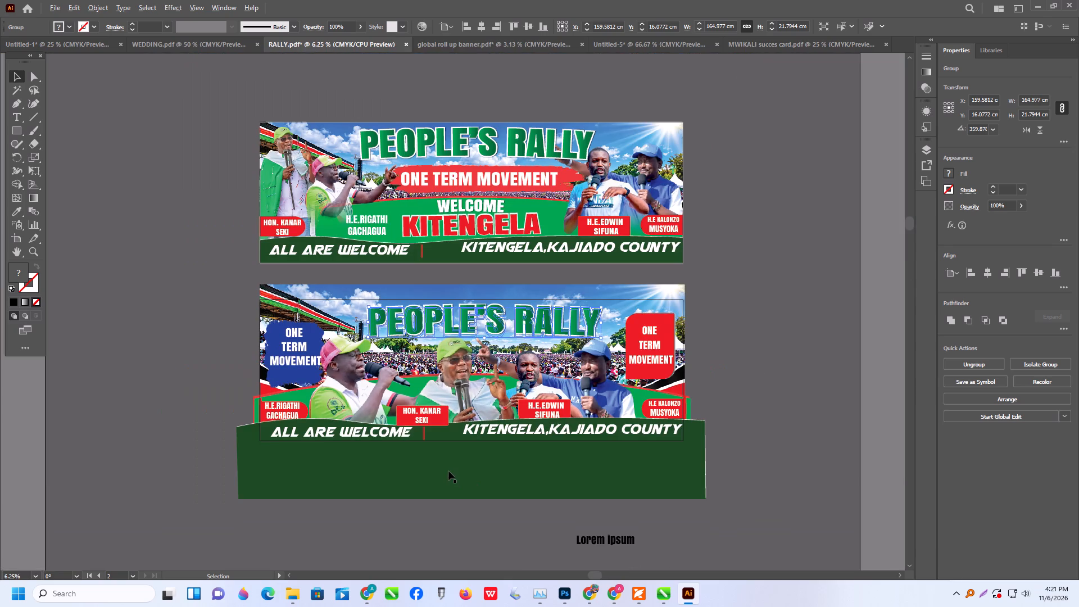
scroll(466, 436, "down", 4)
left_click(595, 491)
triple_click(598, 488)
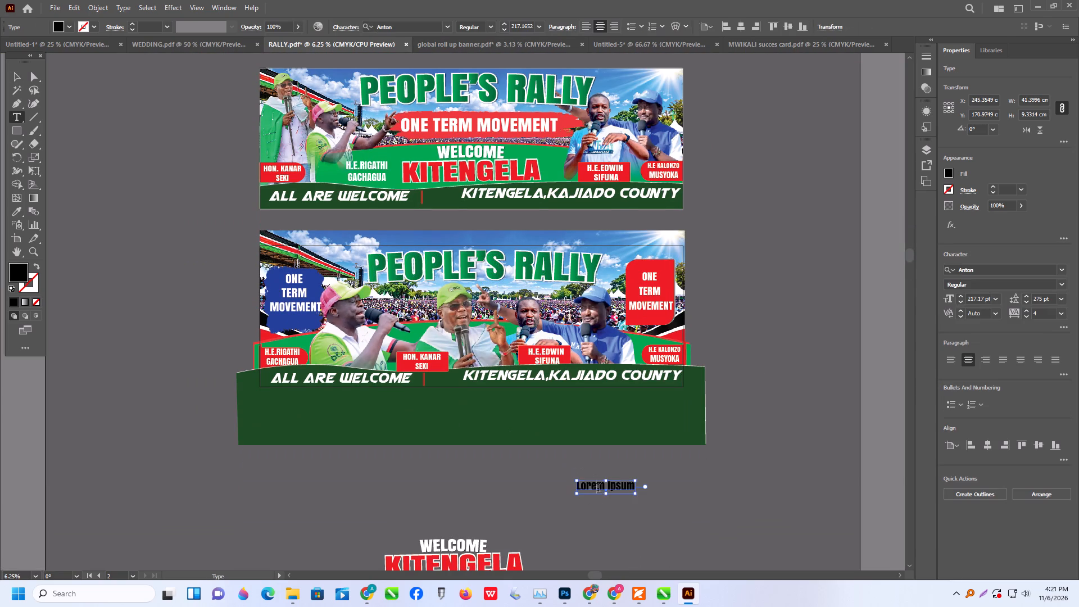
left_click(598, 488)
type("WELCOME")
key("Return")
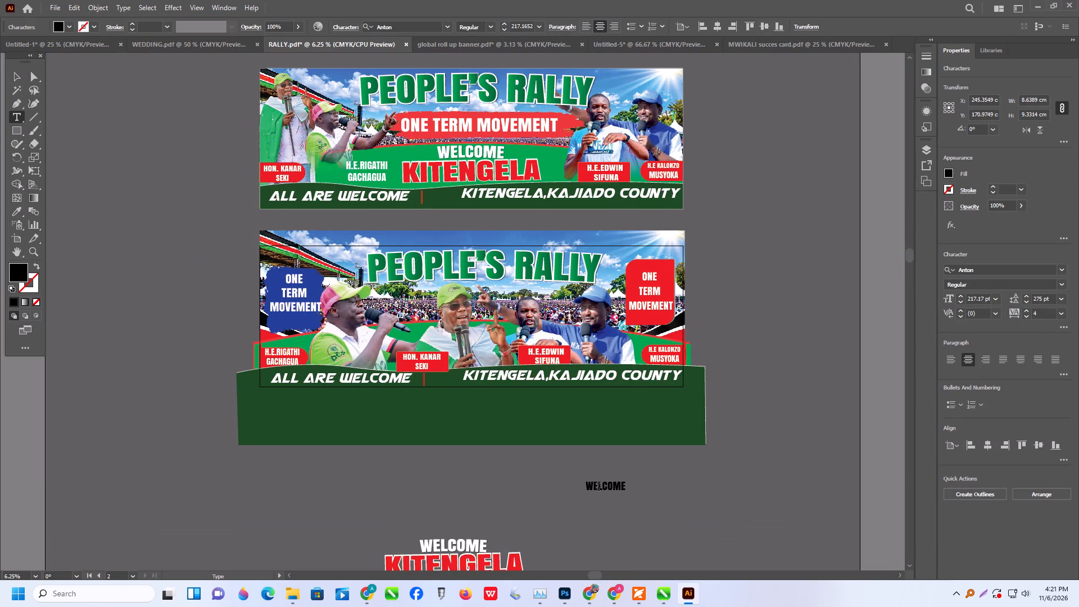
type("KITENGE")
type("LA")
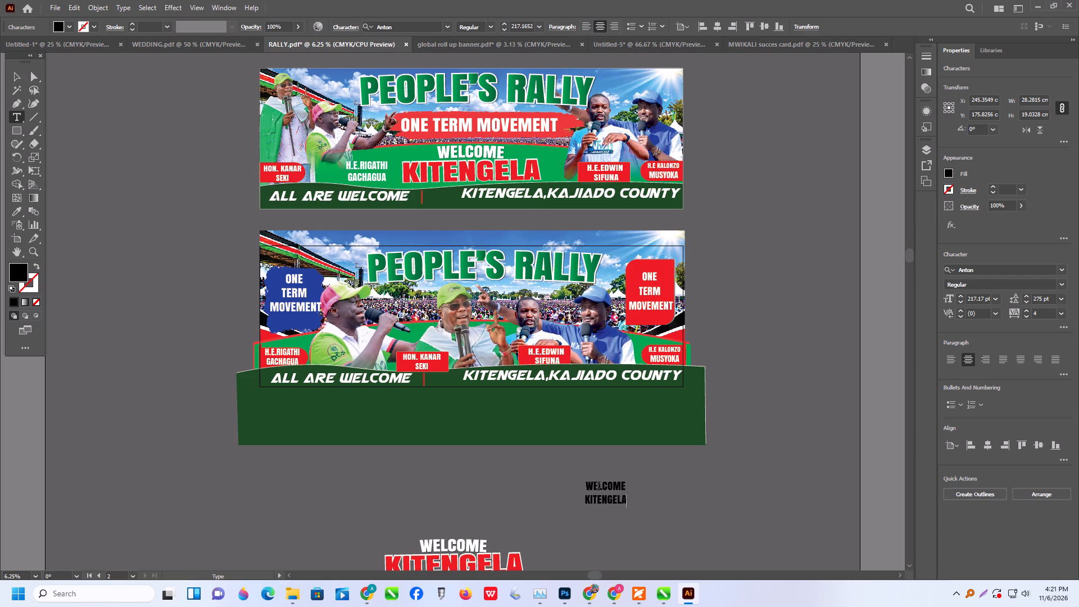
left_click(16, 78)
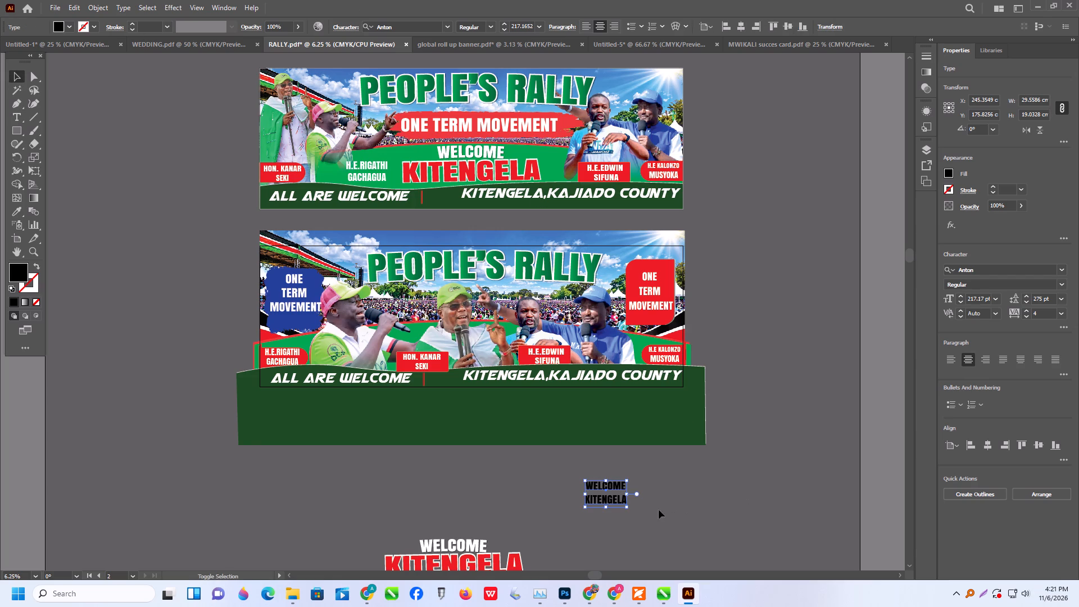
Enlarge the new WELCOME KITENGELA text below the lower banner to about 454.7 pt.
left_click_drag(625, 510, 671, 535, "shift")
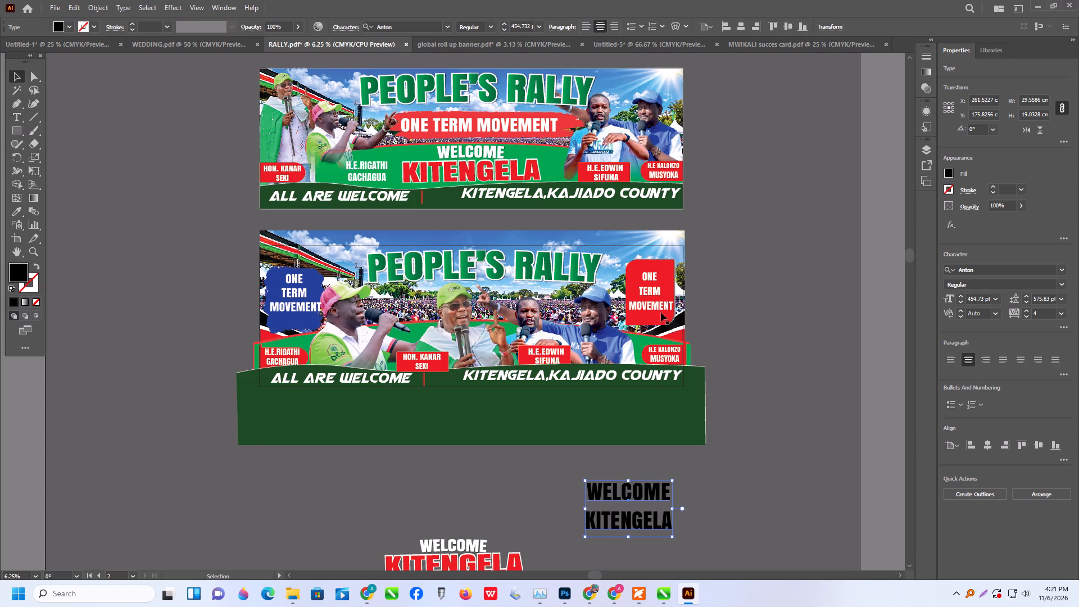
Delete the ONE TERM MOVEMENT text from the right red badge of the lower banner.
left_click(660, 311)
key("Delete")
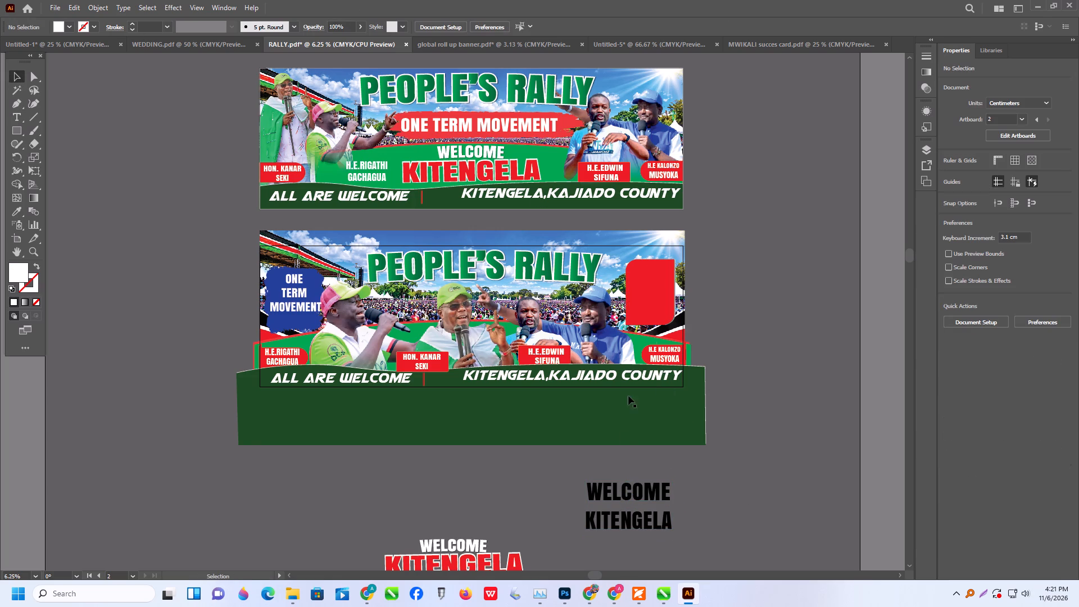
Move the black WELCOME KITENGELA text up onto the right red badge, overlapping the banner's right edge.
left_click_drag(635, 499, 686, 278)
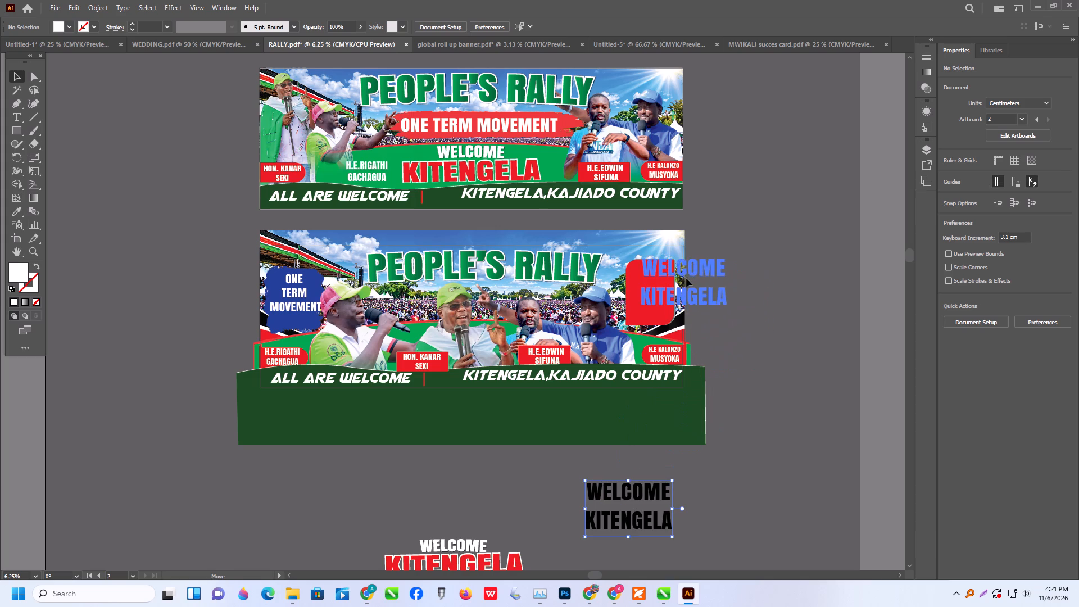
left_click_drag(686, 278, 691, 282)
Enlarge the right red badge leftward and upward to about 39.2 cm wide and 50.8 cm high.
scroll(715, 294, "up", 2, "alt")
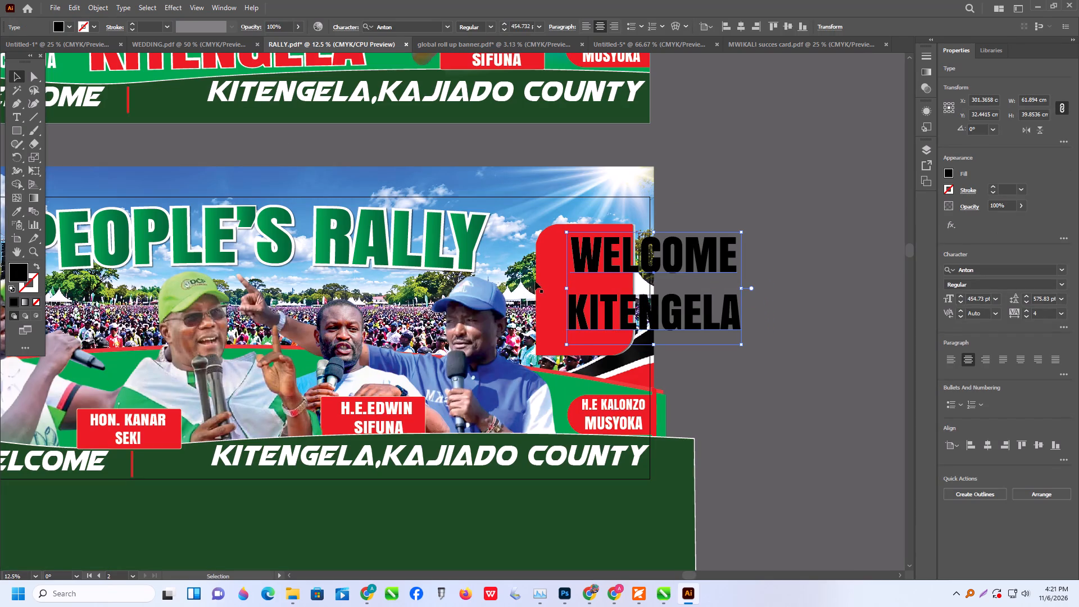
left_click(541, 281)
left_click_drag(534, 288, 523, 288)
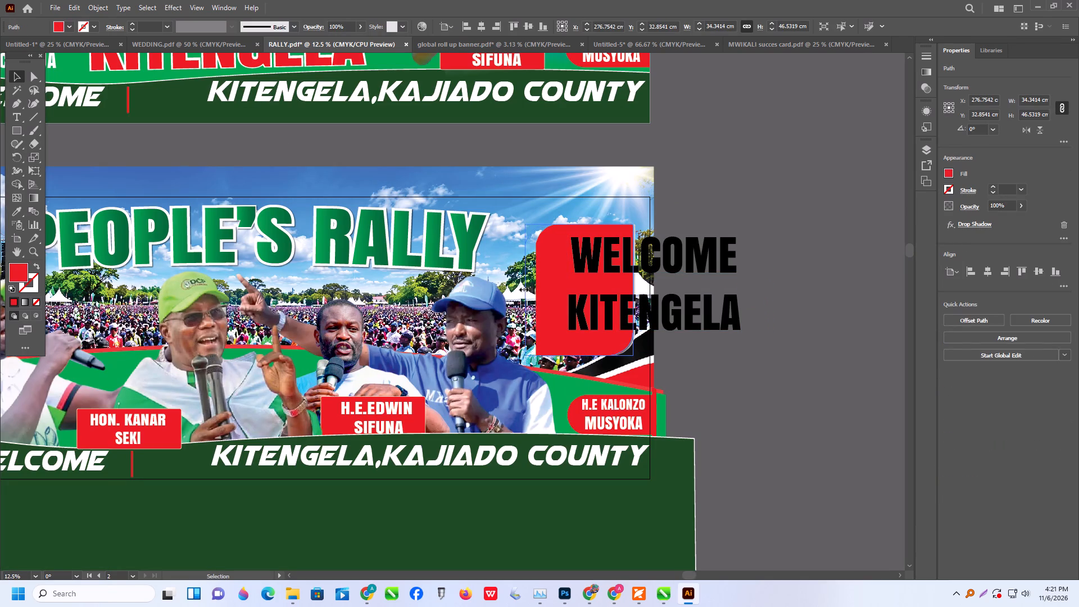
left_click_drag(523, 288, 522, 288)
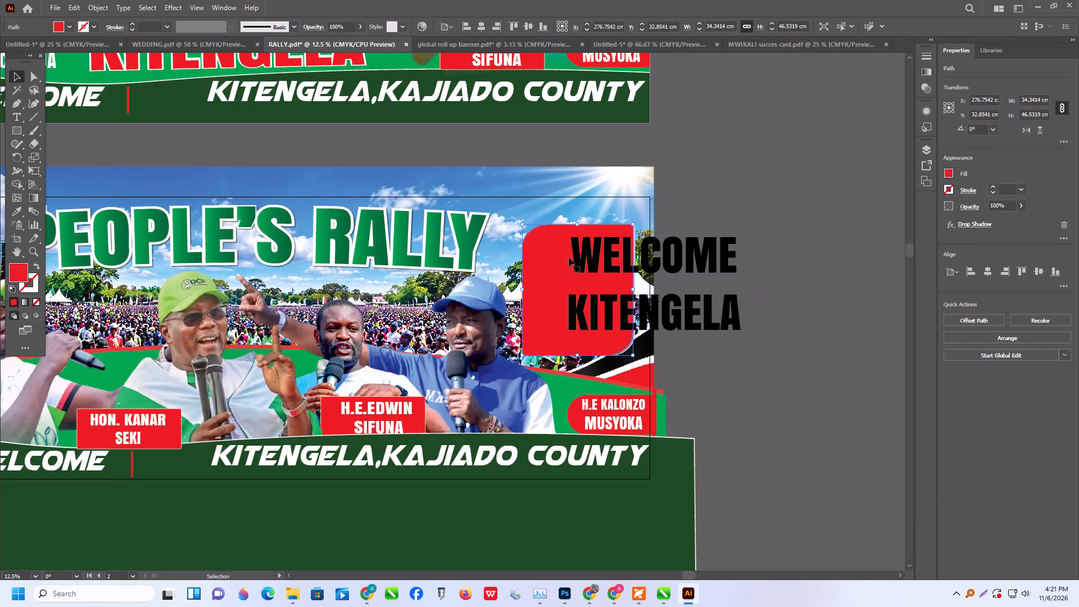
left_click_drag(575, 221, 578, 211)
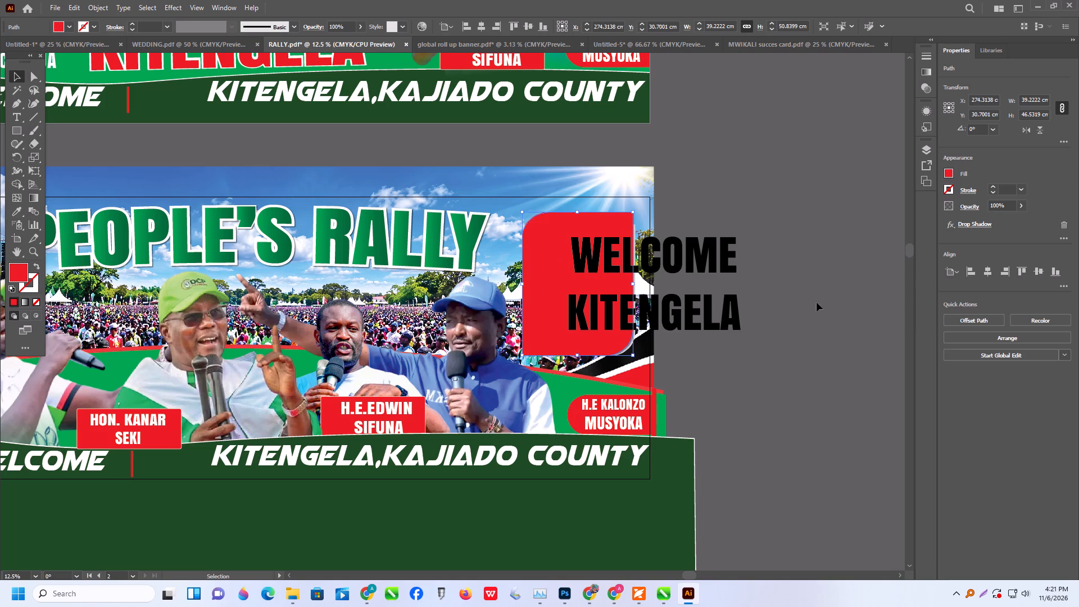
left_click(797, 307)
Scale the WELCOME KITENGELA text down to about 263.6 pt and fit it inside the upper half of the right red badge.
left_click_drag(710, 318, 691, 329)
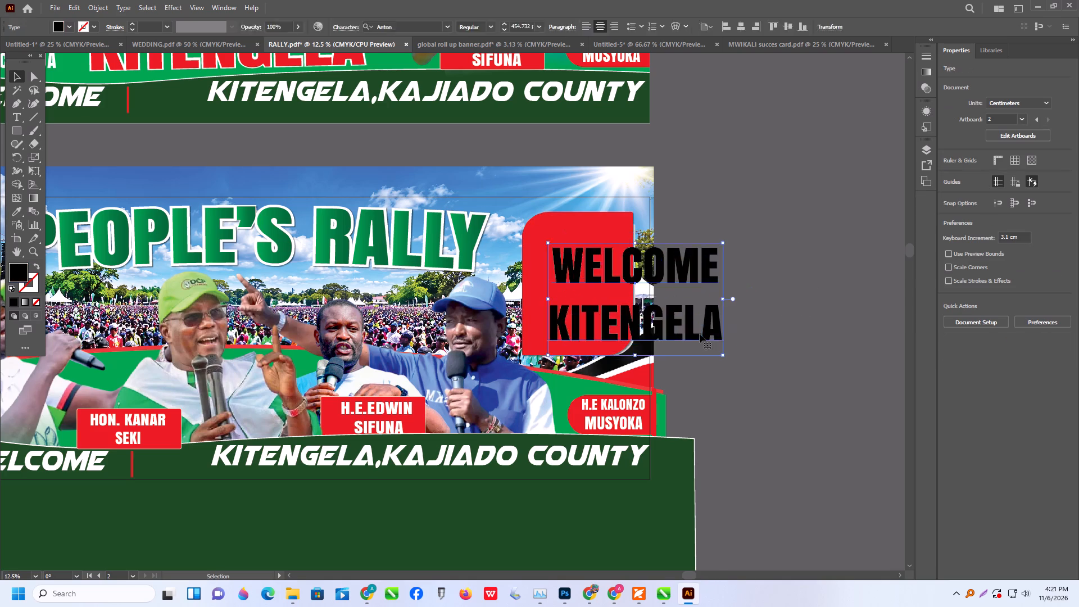
left_click_drag(720, 355, 648, 334, "shift")
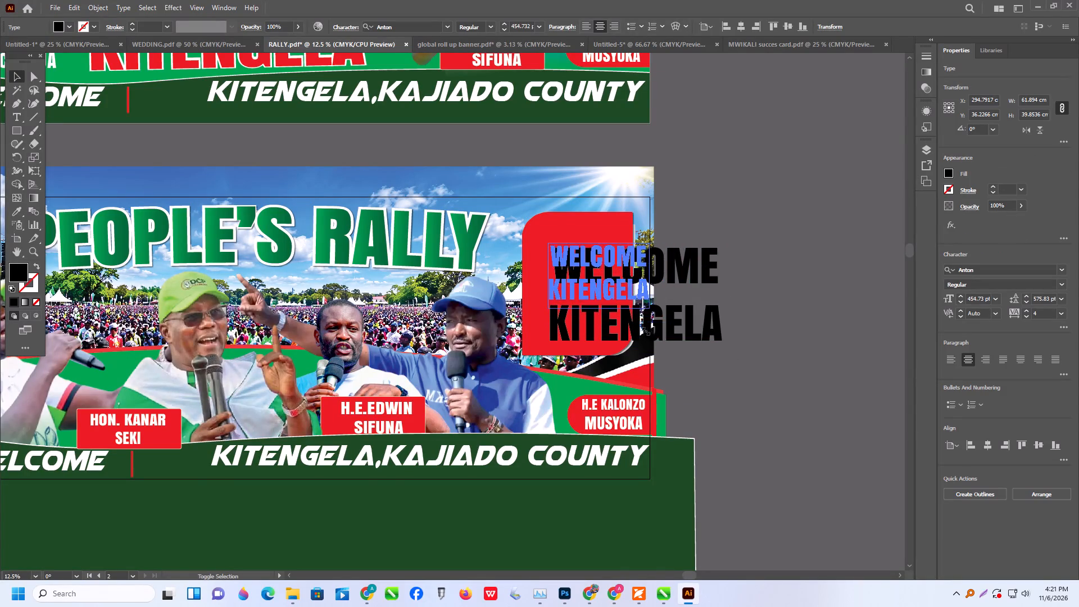
scroll(610, 284, "up", 2, "alt")
left_click_drag(628, 297, 591, 259)
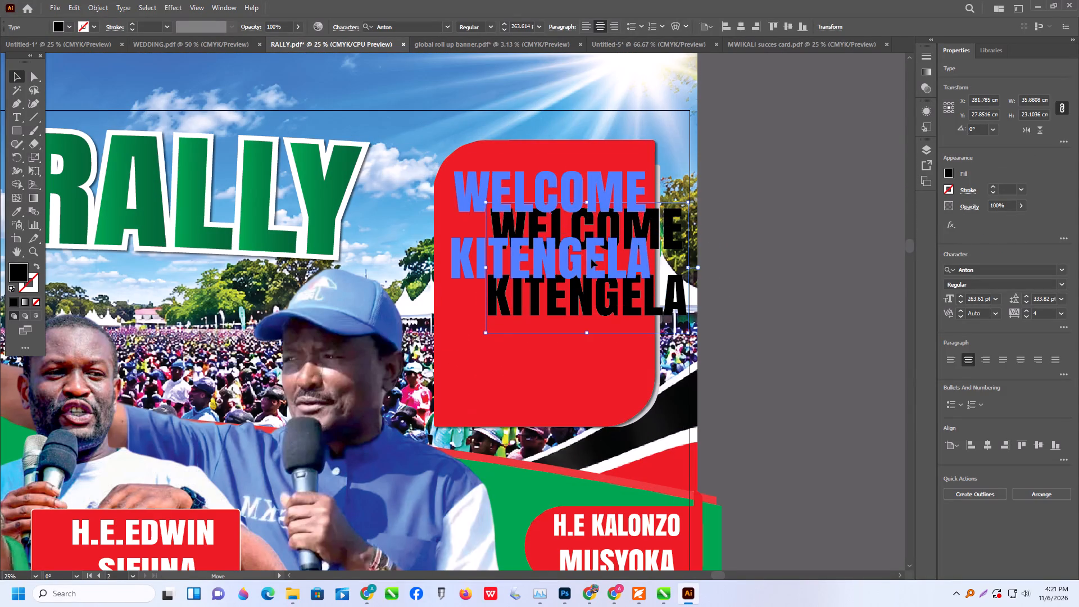
left_click_drag(591, 259, 592, 258)
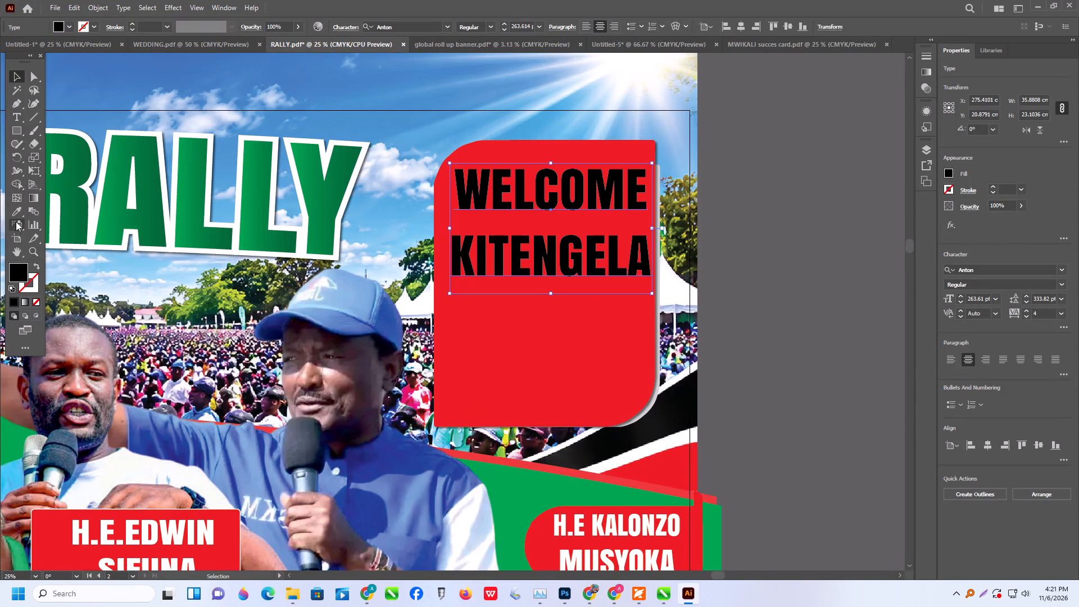
Recolour the WELCOME KITENGELA text with the white sampled from the PEOPLE'S RALLY headline's outline.
left_click(15, 216)
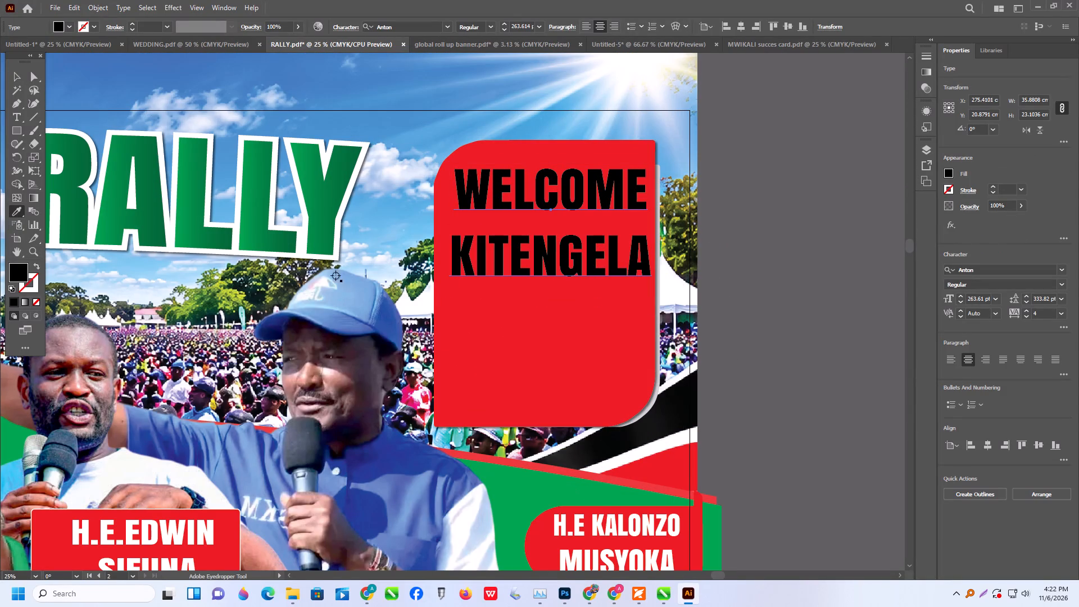
left_click(336, 257)
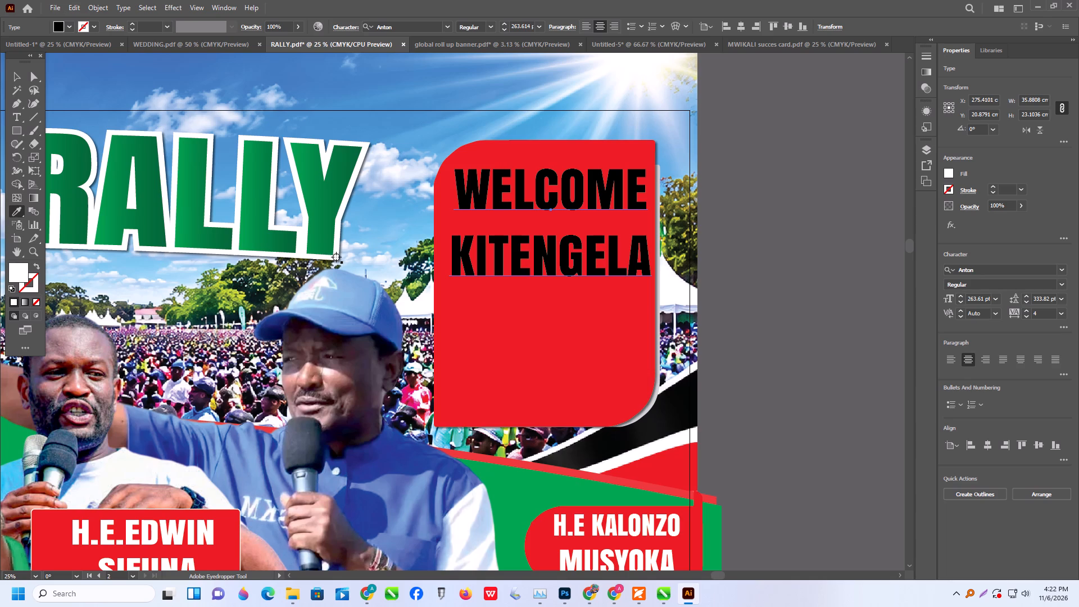
left_click(20, 79)
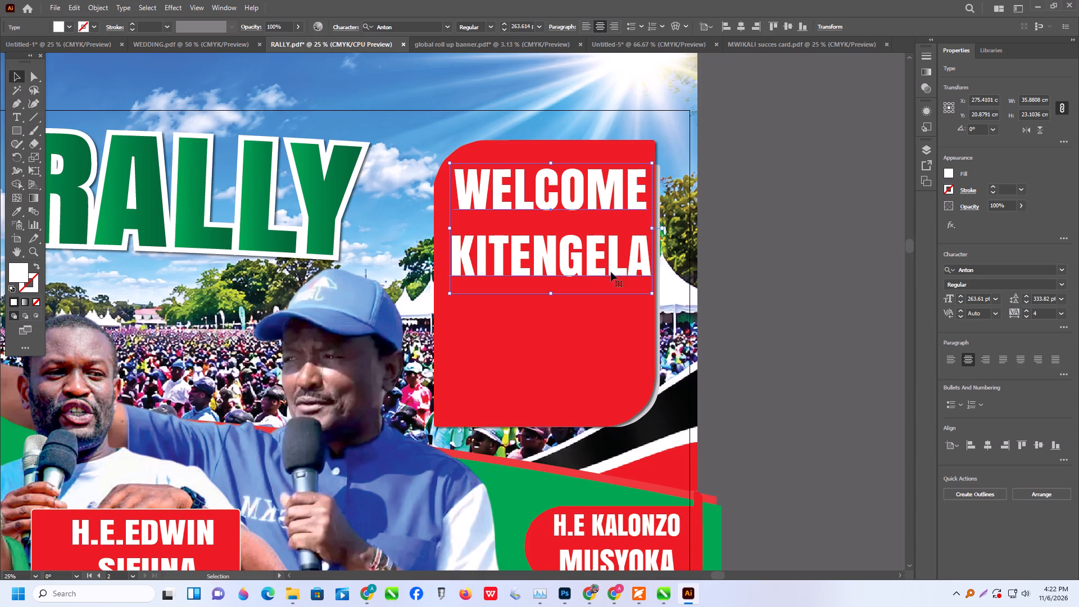
Fine-tune the vertical position of the white WELCOME KITENGELA text, placing it close to the top of the right red badge.
left_click(603, 271)
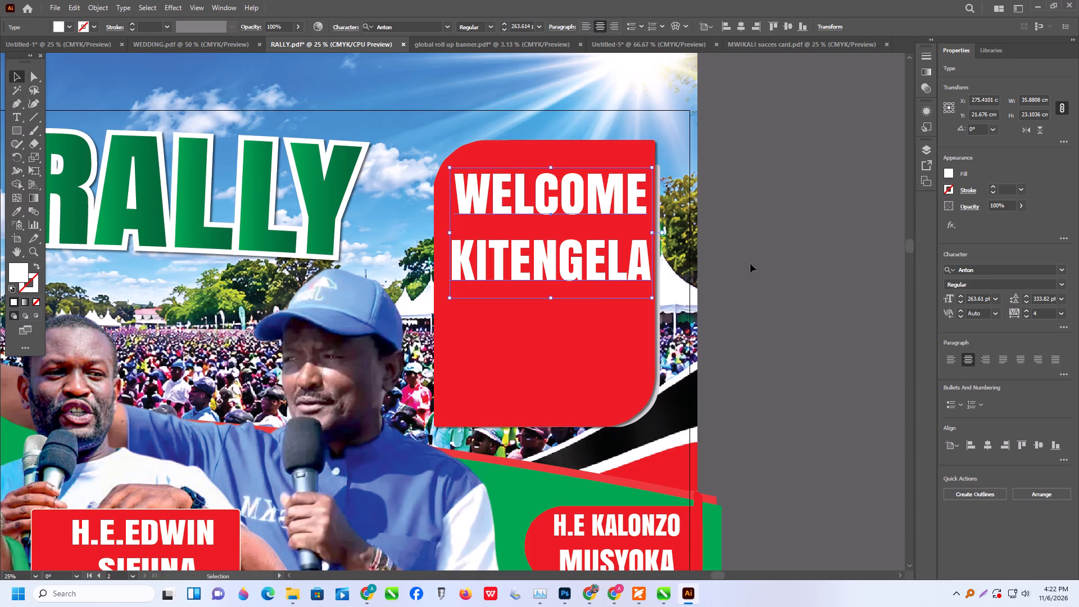
left_click(774, 258)
scroll(601, 303, "down", 2, "alt")
scroll(601, 303, "down", 4)
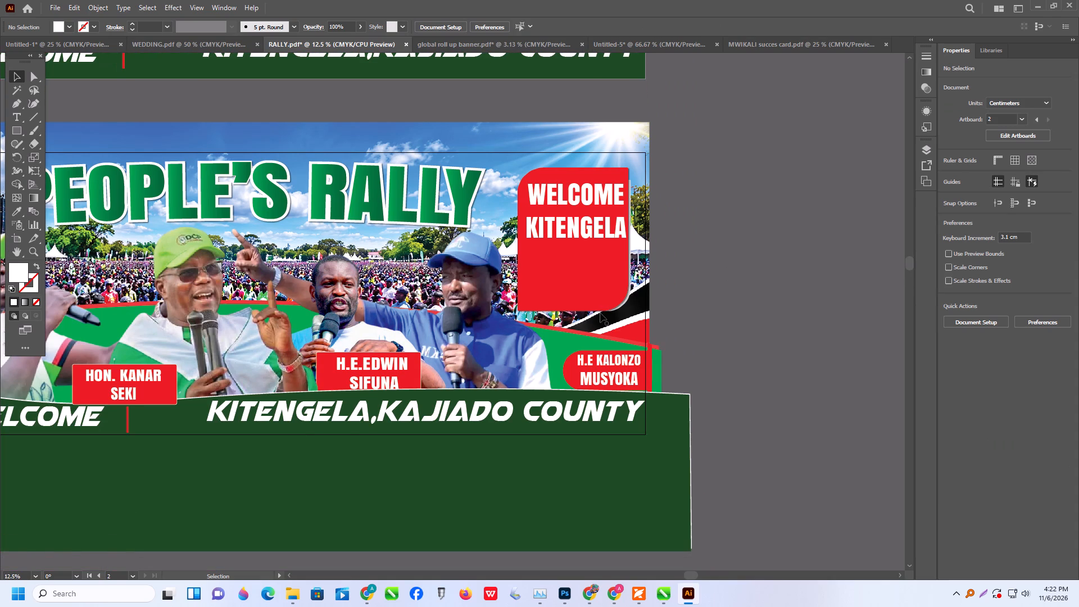
scroll(600, 313, "down", 2)
scroll(397, 388, "down", 1, "alt")
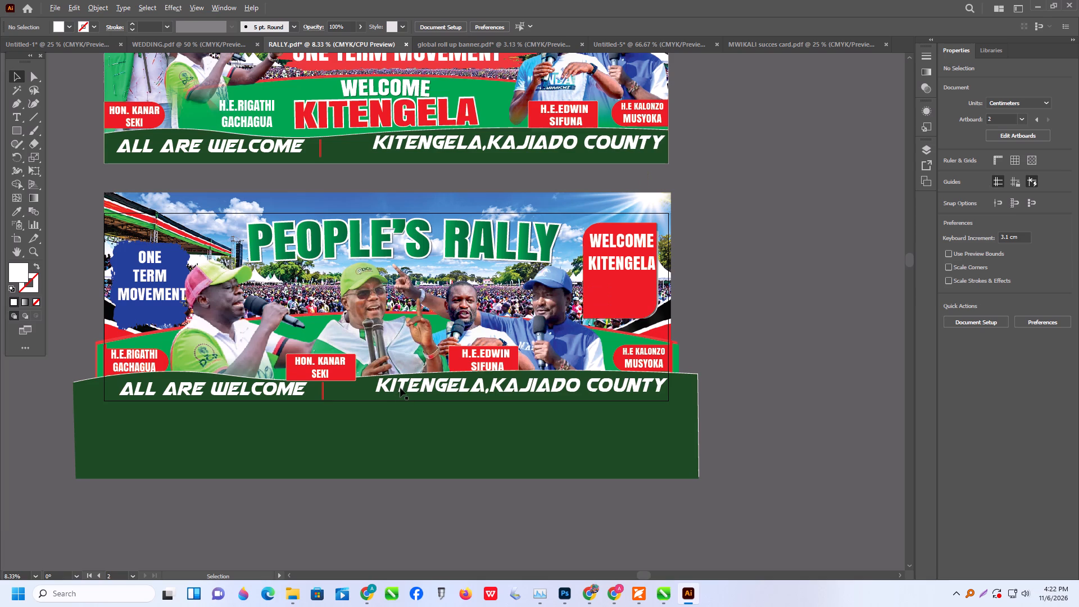
scroll(638, 283, "up", 1, "alt")
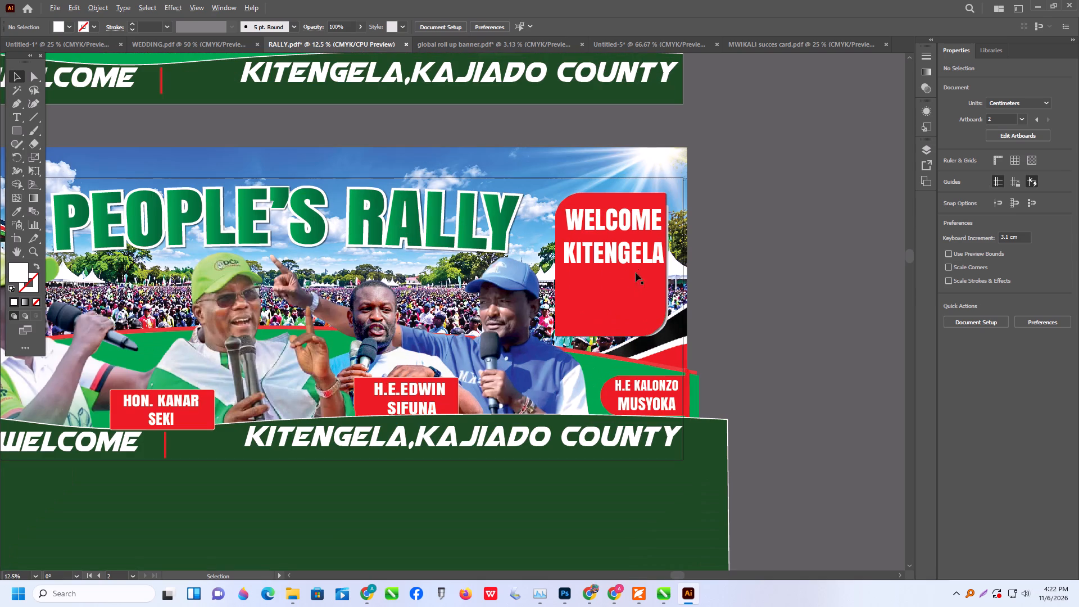
left_click(633, 257)
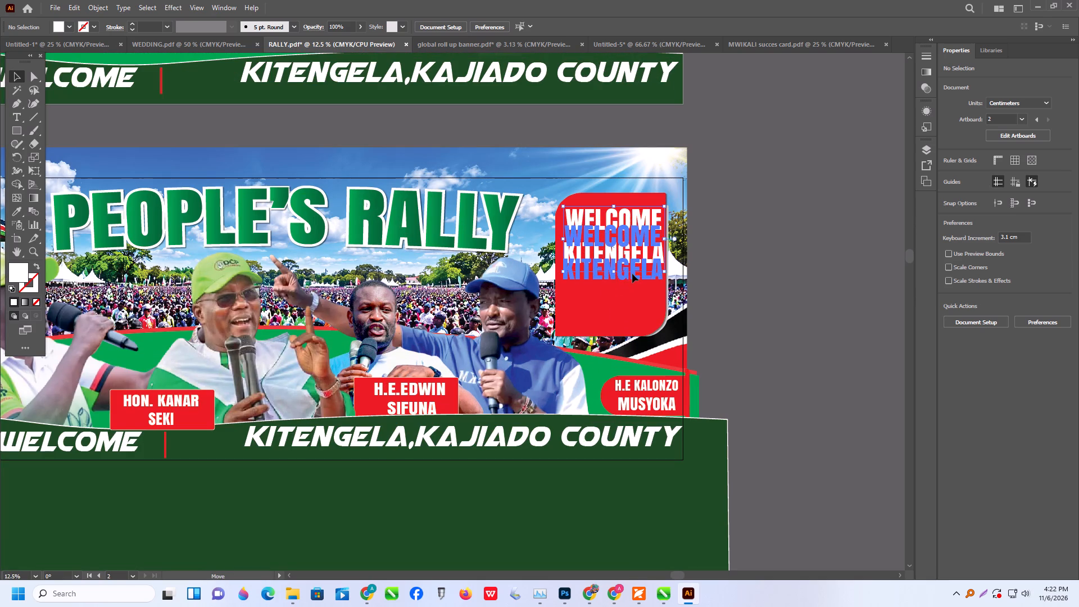
left_click(727, 268)
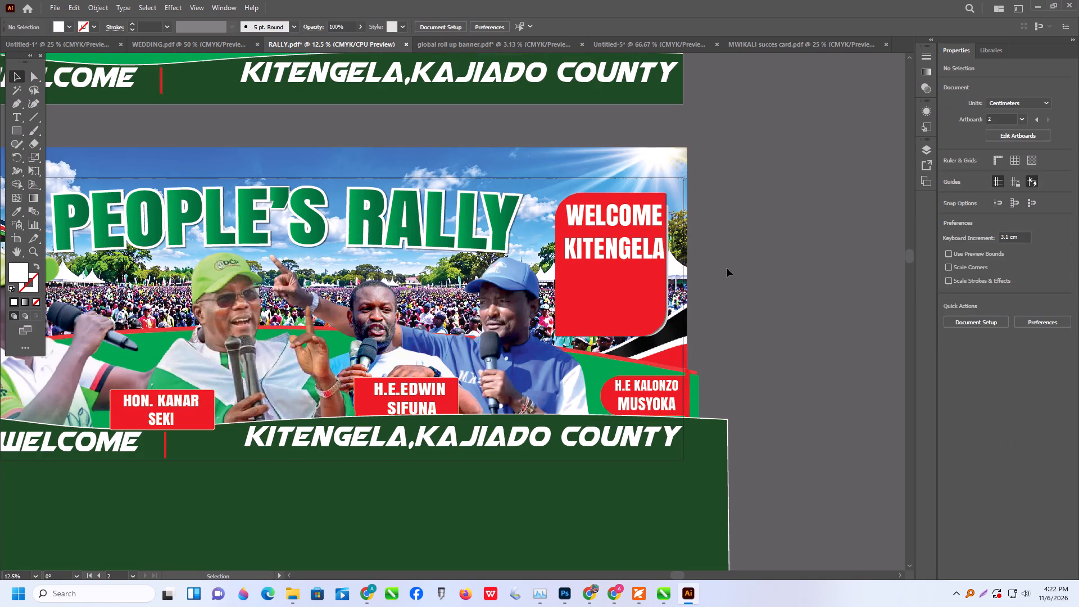
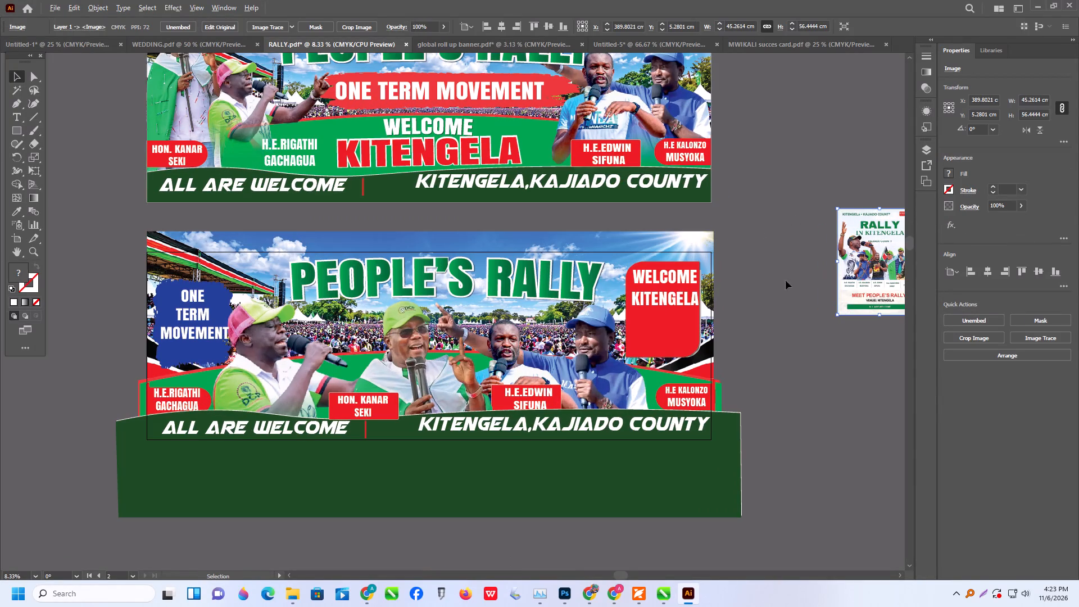
Move the reference rally poster closer to the right edge of the lower banner.
scroll(427, 279, "down", 1, "alt")
left_click_drag(805, 273, 714, 266)
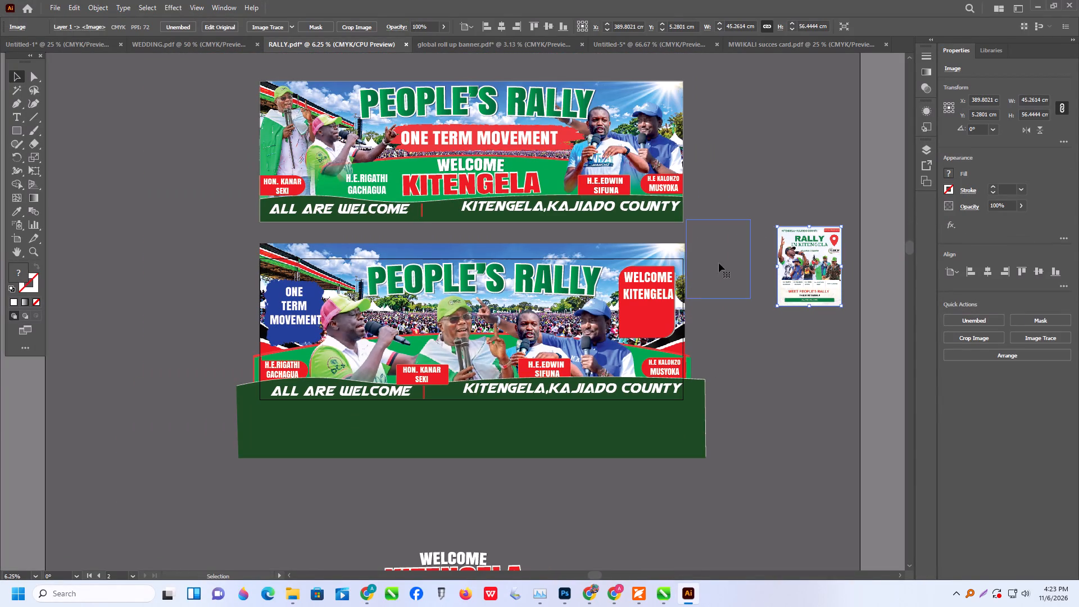
Add the text 8TH NOVEMBER 2026 in the empty area below the reference poster.
scroll(750, 274, "up", 2, "alt")
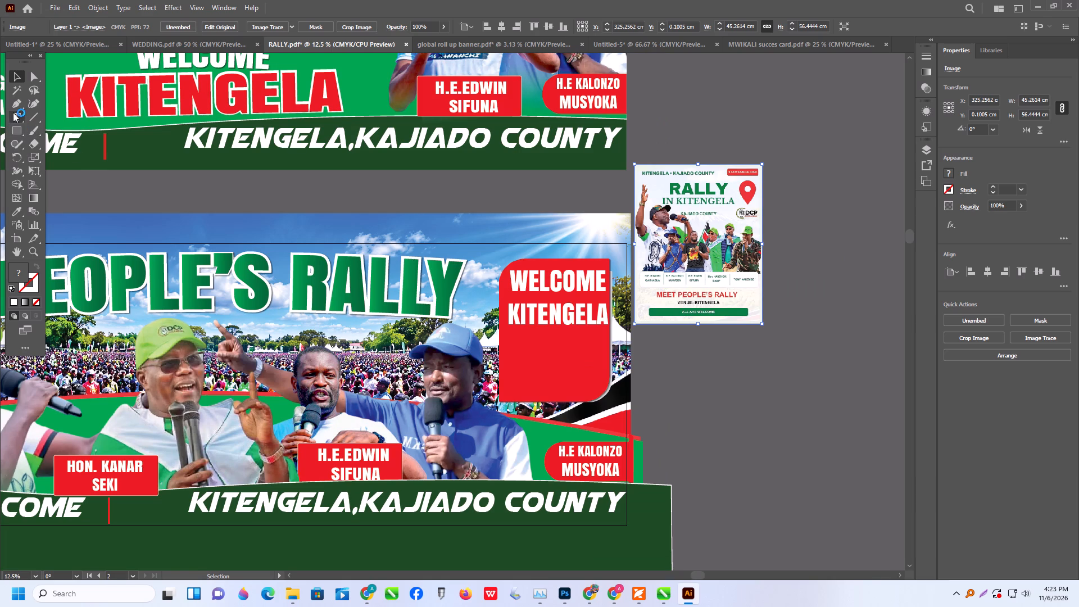
left_click(13, 112)
left_click(707, 378)
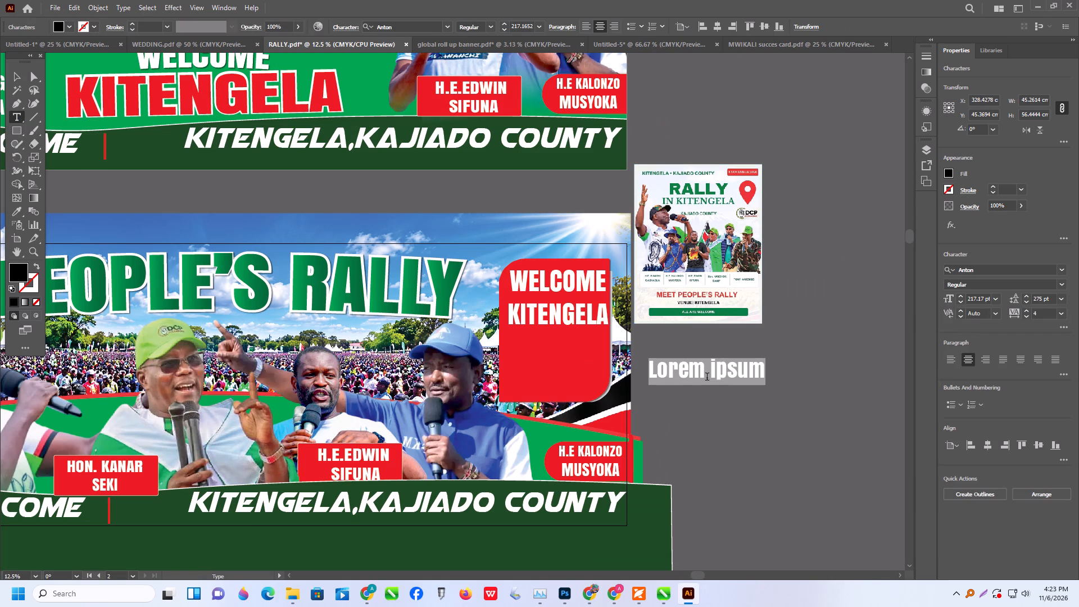
key("8")
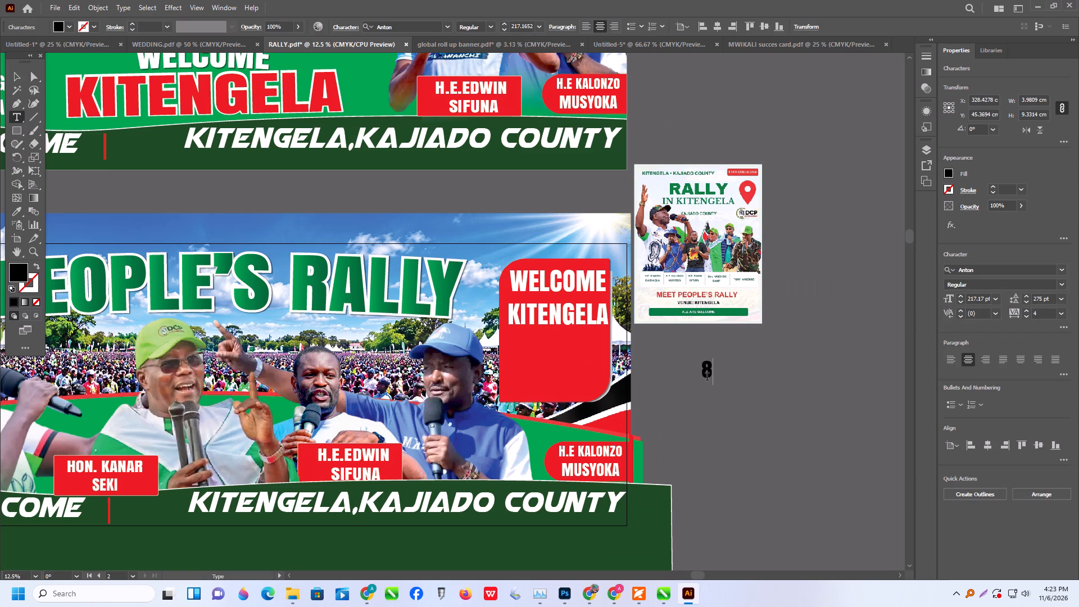
type("TH")
key("comma")
key("BackSpace")
key("space")
type("NOVEMBER")
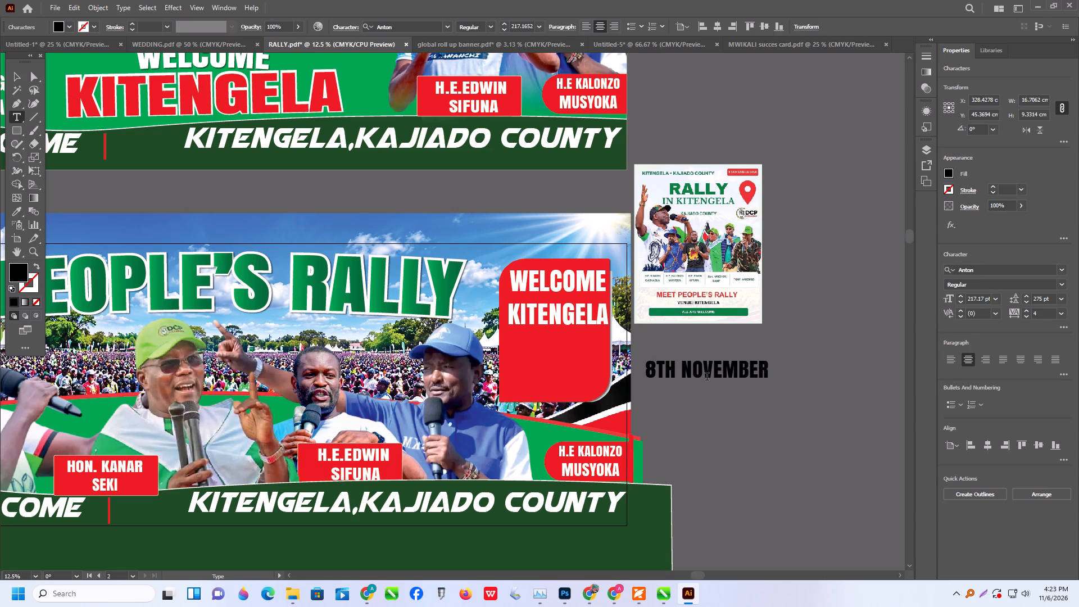
key("space")
type("2026")
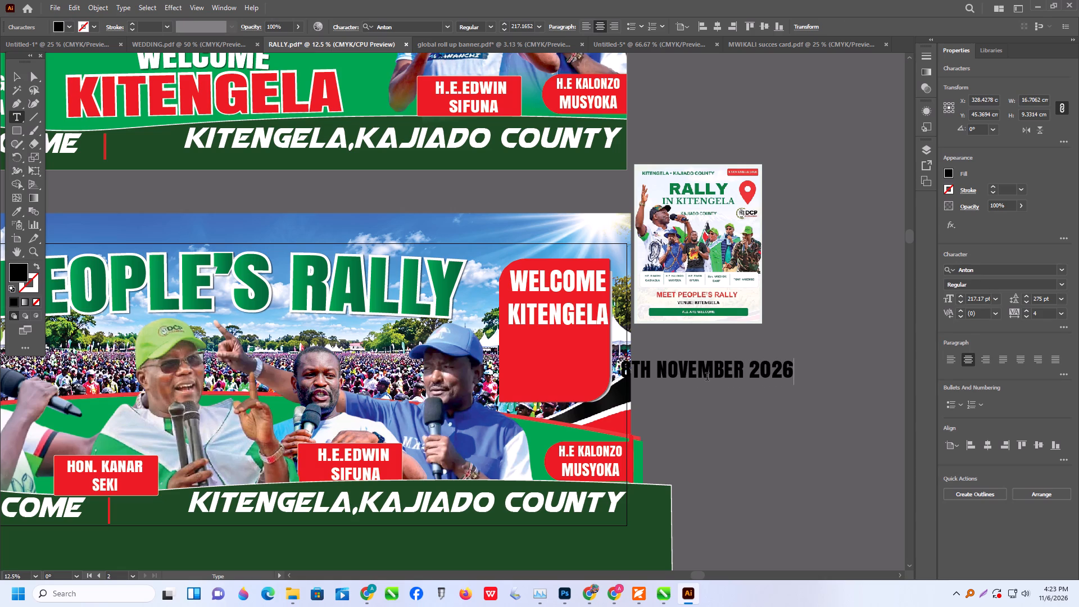
left_click(20, 75)
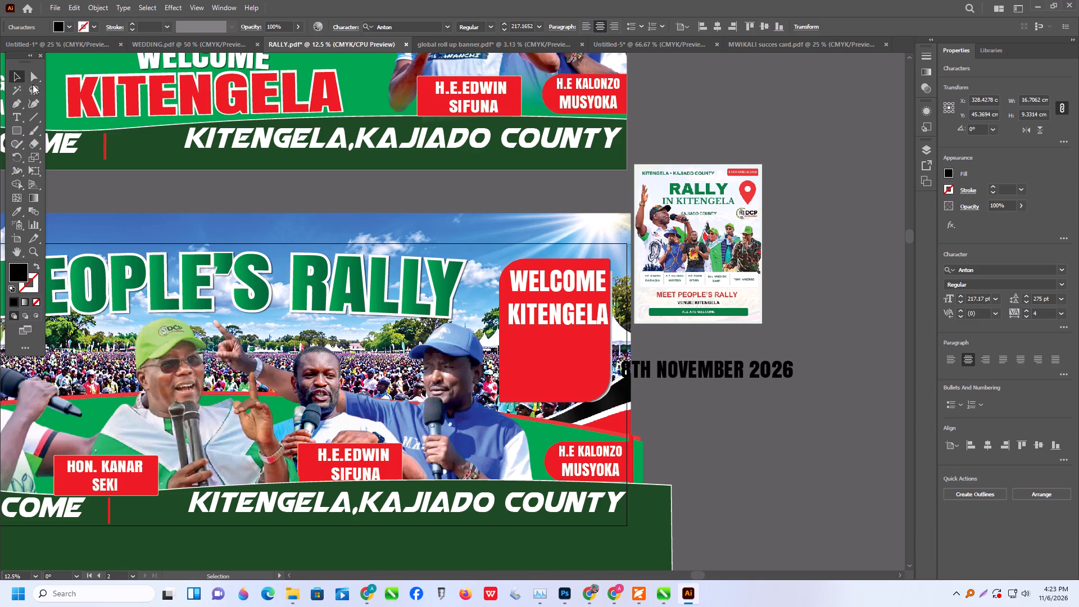
Break the date text into three lines: 8TH, NOVEMBER and 2026.
double_click(748, 370)
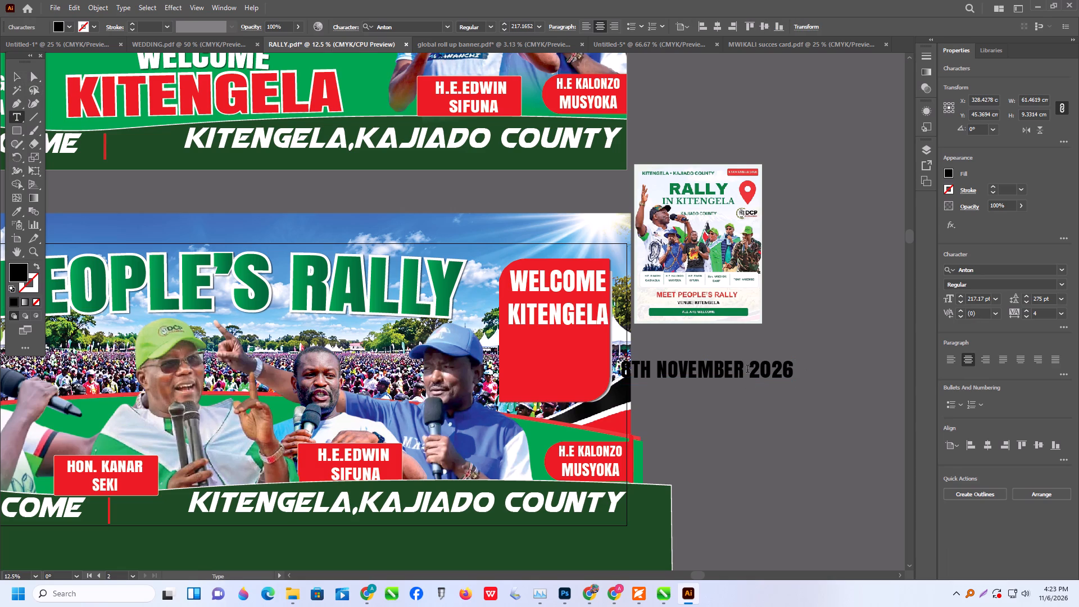
key("Return")
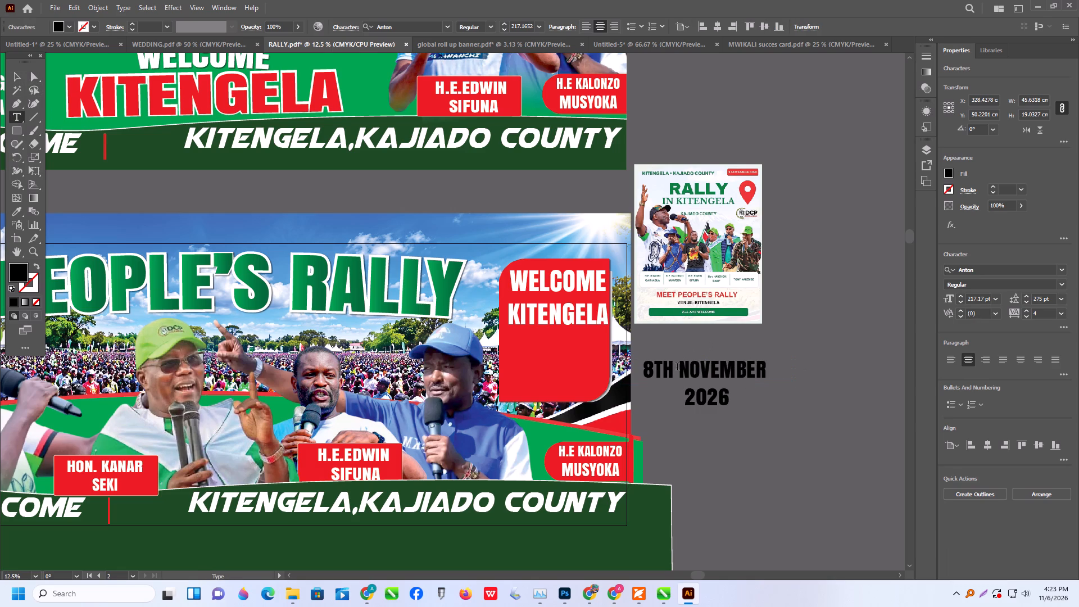
left_click(677, 368)
key("Return")
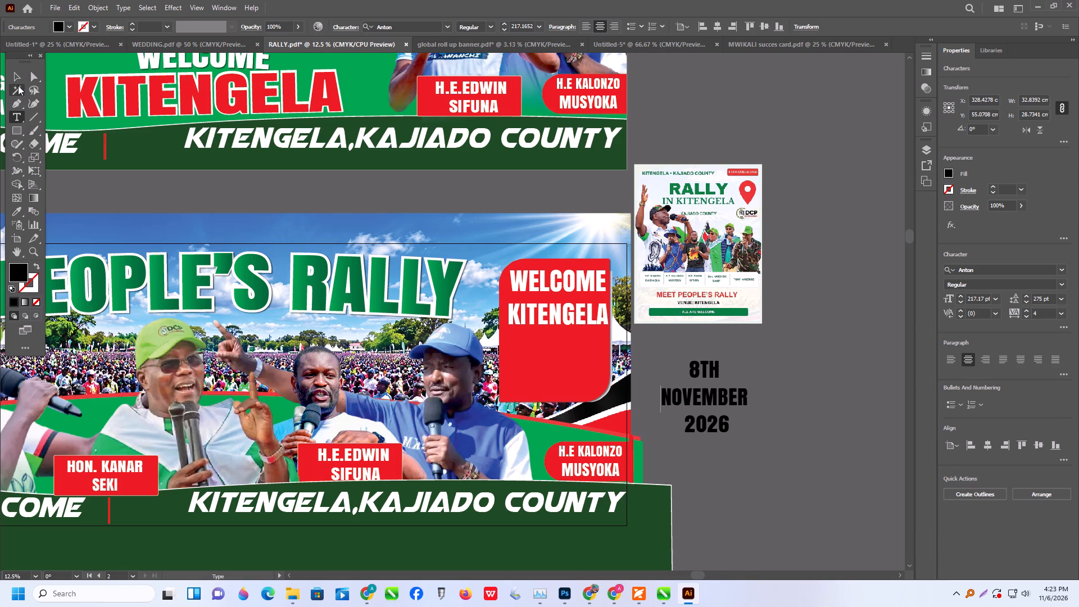
Cut 8TH out of the date text and remove the empty first line, leaving NOVEMBER above 2026.
left_click(19, 83)
triple_click(691, 392)
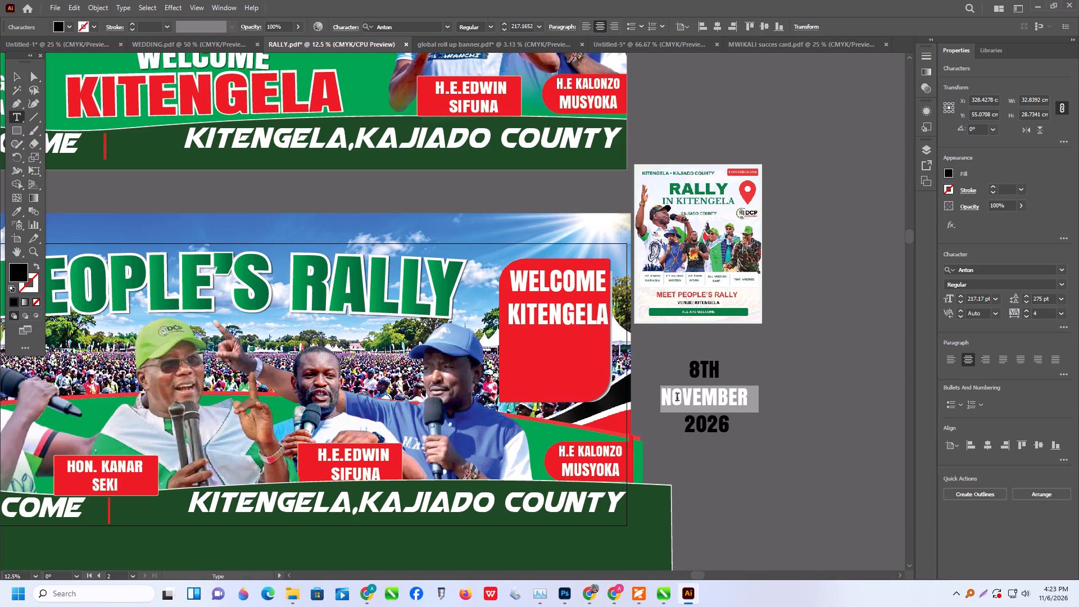
left_click_drag(718, 374, 682, 370)
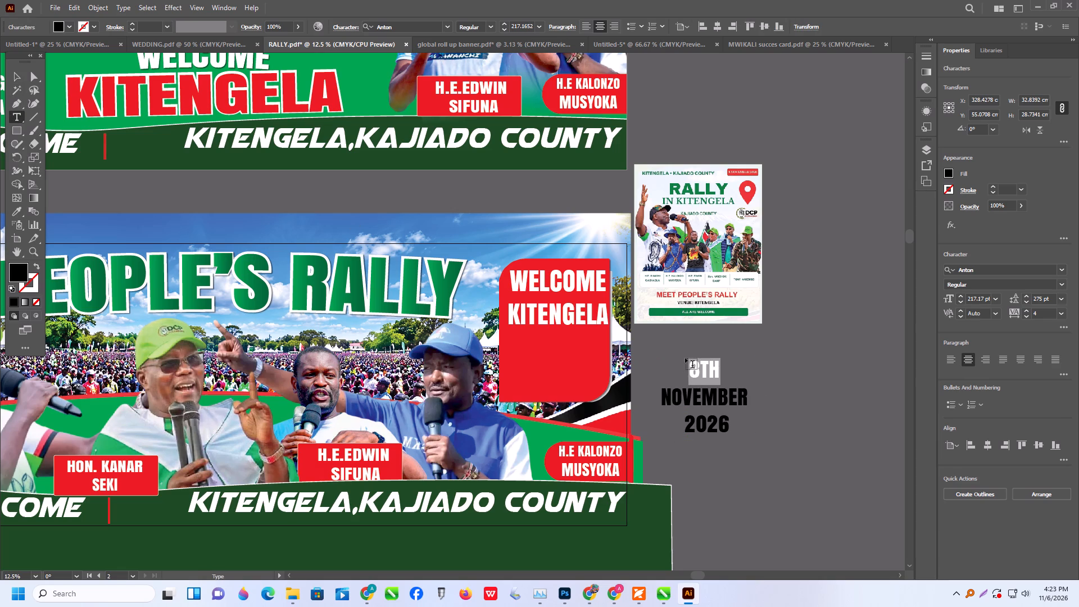
key("ctrl+x")
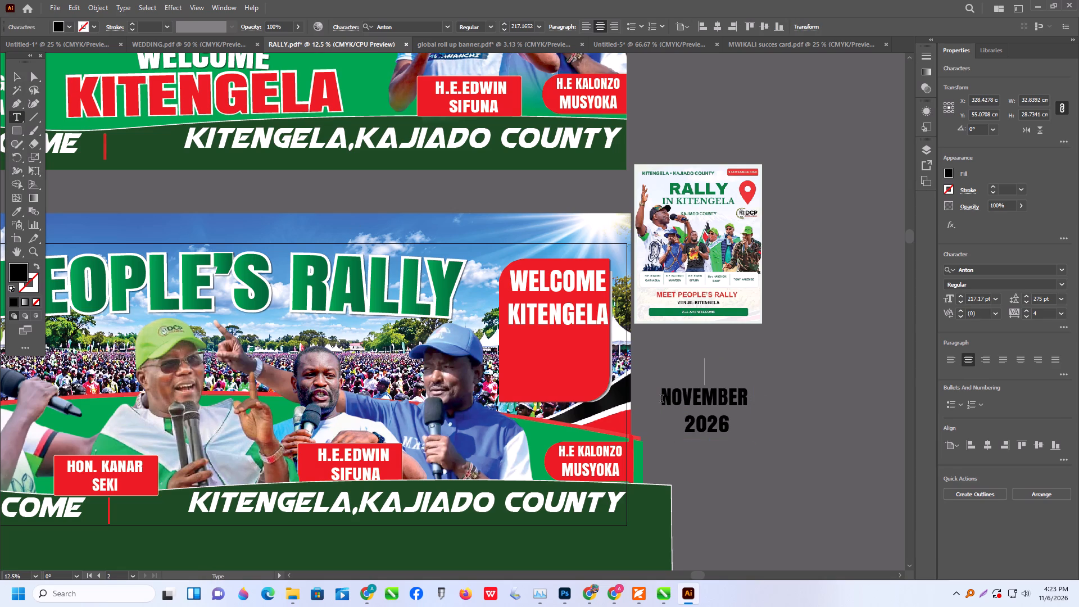
left_click_drag(661, 400, 650, 374)
key("BackSpace")
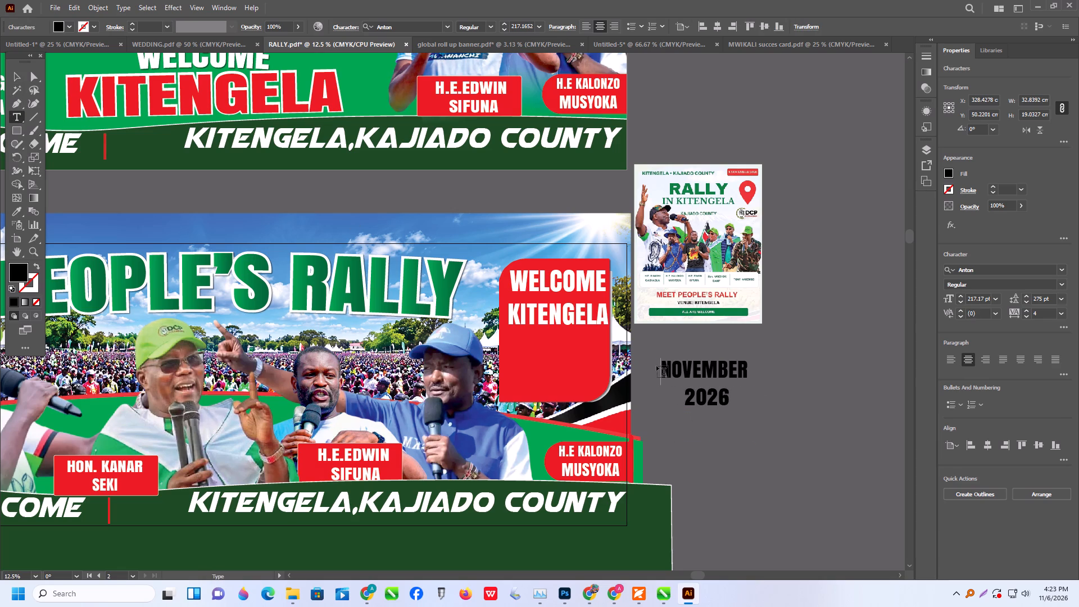
left_click(14, 73)
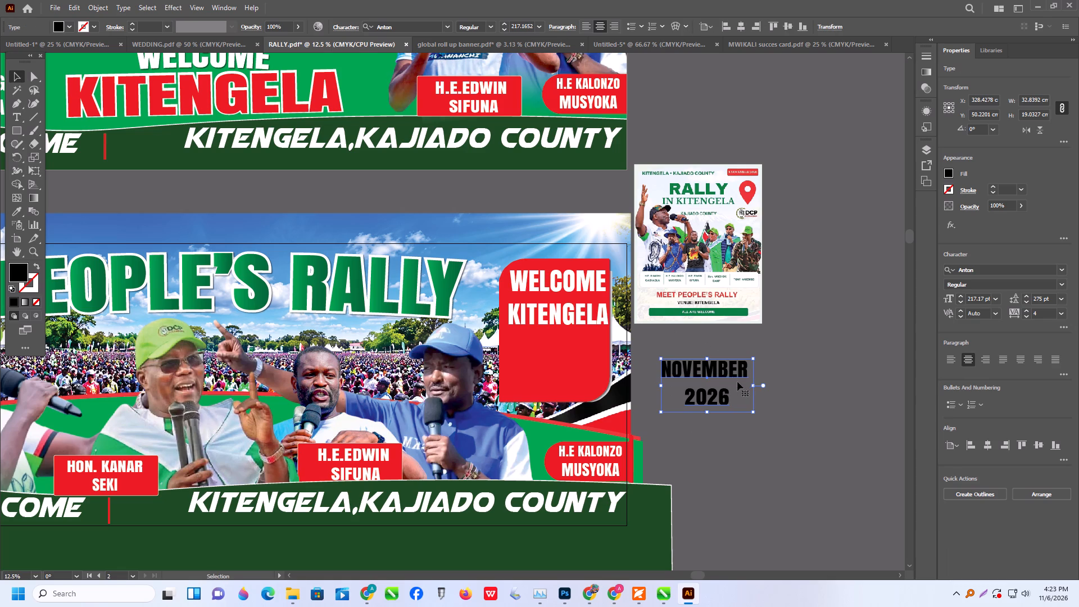
Move the NOVEMBER 2026 text into the lower half of the right red badge and fill it yellow.
left_click_drag(732, 375, 582, 364)
left_click(71, 28)
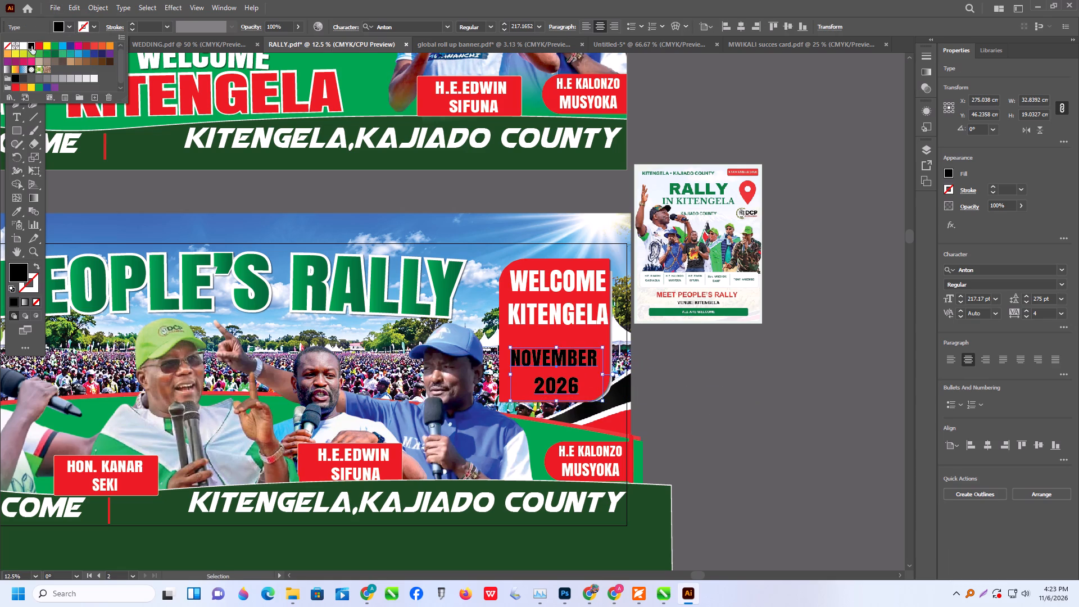
left_click(47, 46)
double_click(758, 382)
Scale the WELCOME KITENGELA text down to about 220 pt and reposition it near the top of the red badge.
scroll(545, 299, "up", 1, "alt")
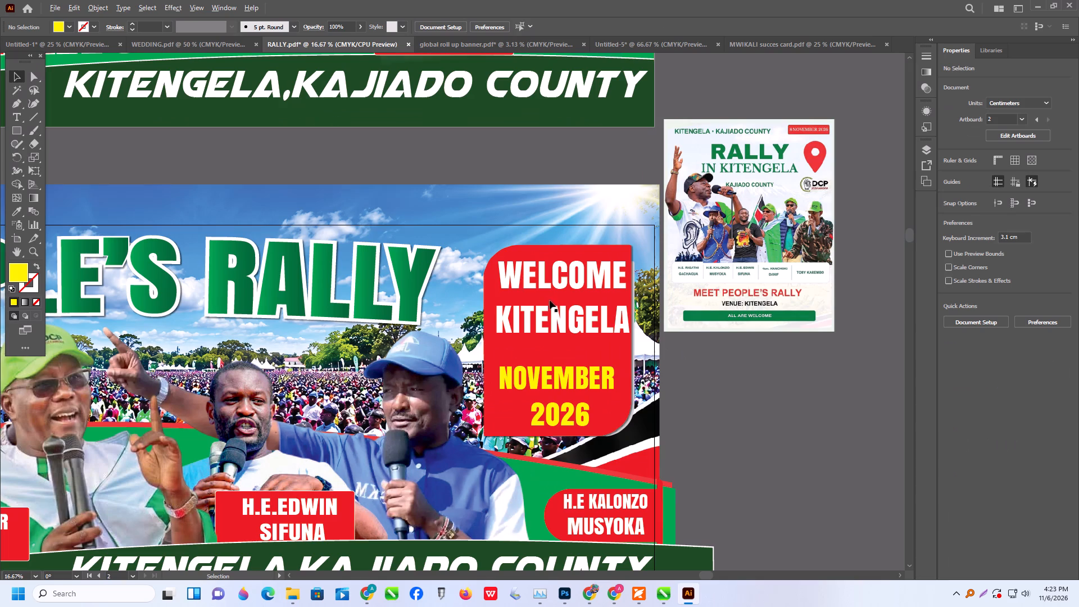
left_click(573, 317)
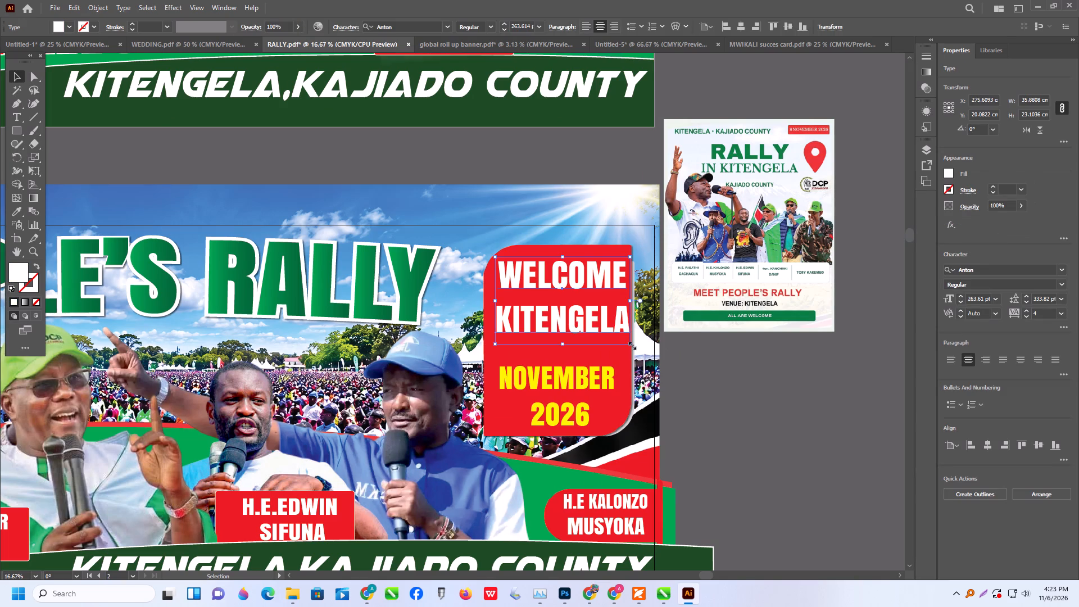
left_click_drag(631, 345, 607, 342, "shift")
left_click_drag(583, 321, 591, 322)
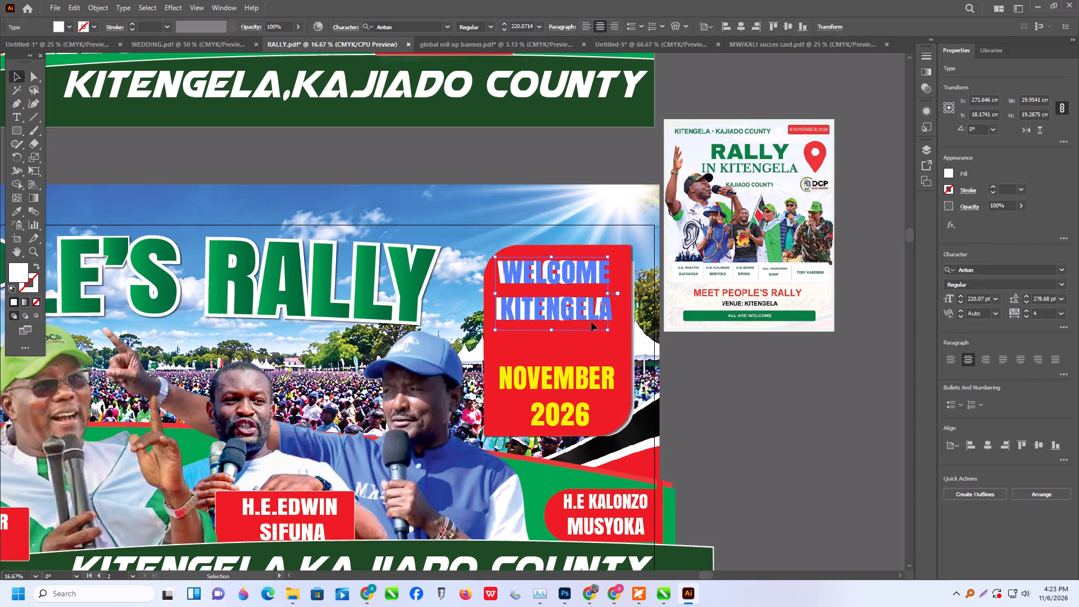
left_click_drag(591, 322, 596, 316)
left_click(721, 421)
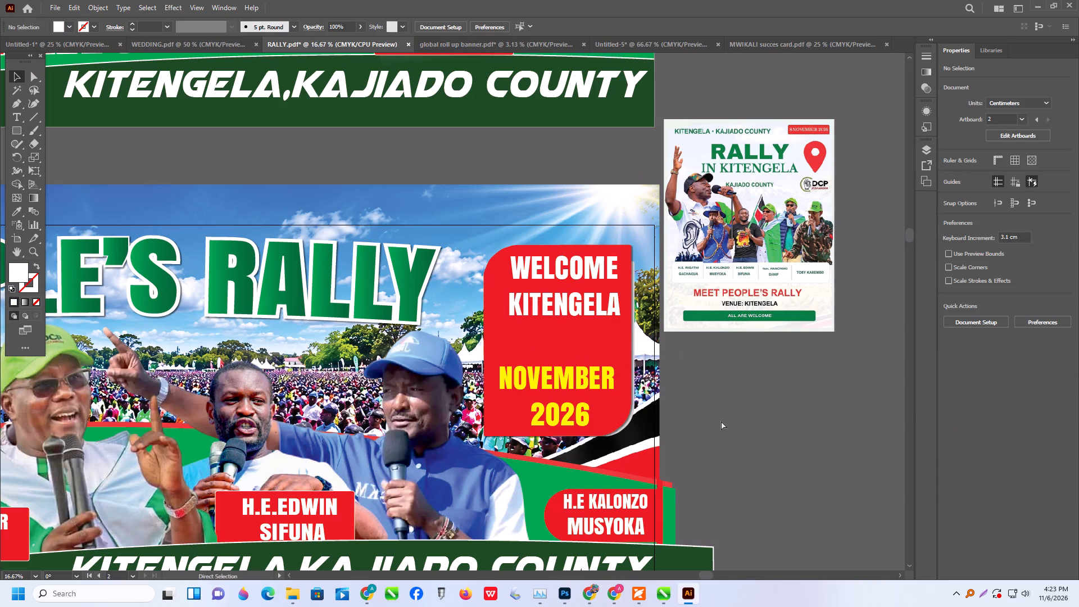
Paste 8TH as separate text, enlarge it to about 346 pt and place it between KITENGELA and NOVEMBER in the badge.
key("ctrl+v")
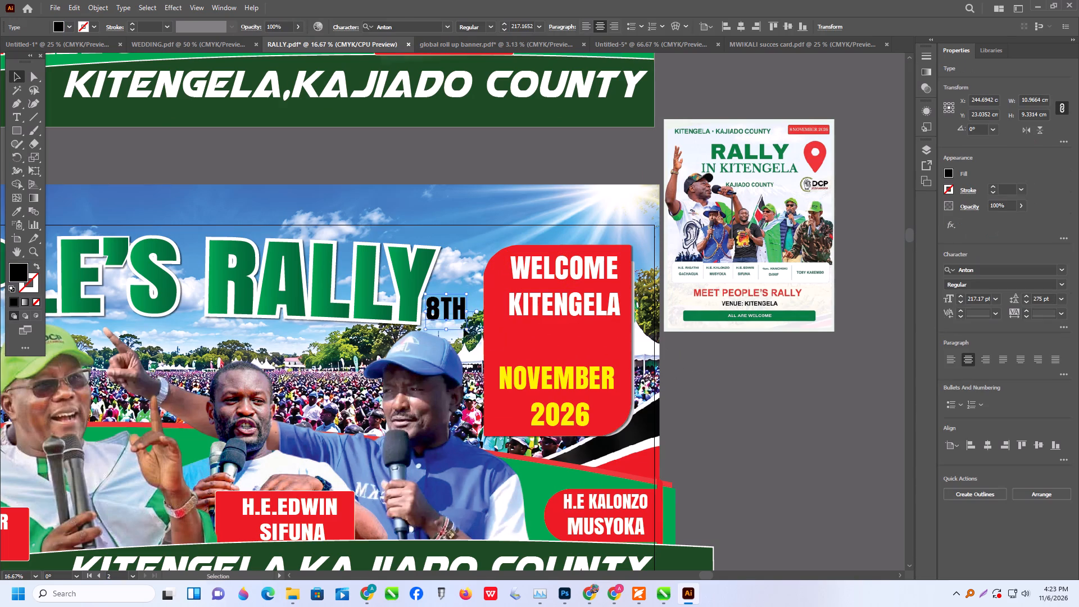
left_click_drag(465, 330, 491, 377, "shift")
left_click_drag(482, 321, 555, 351)
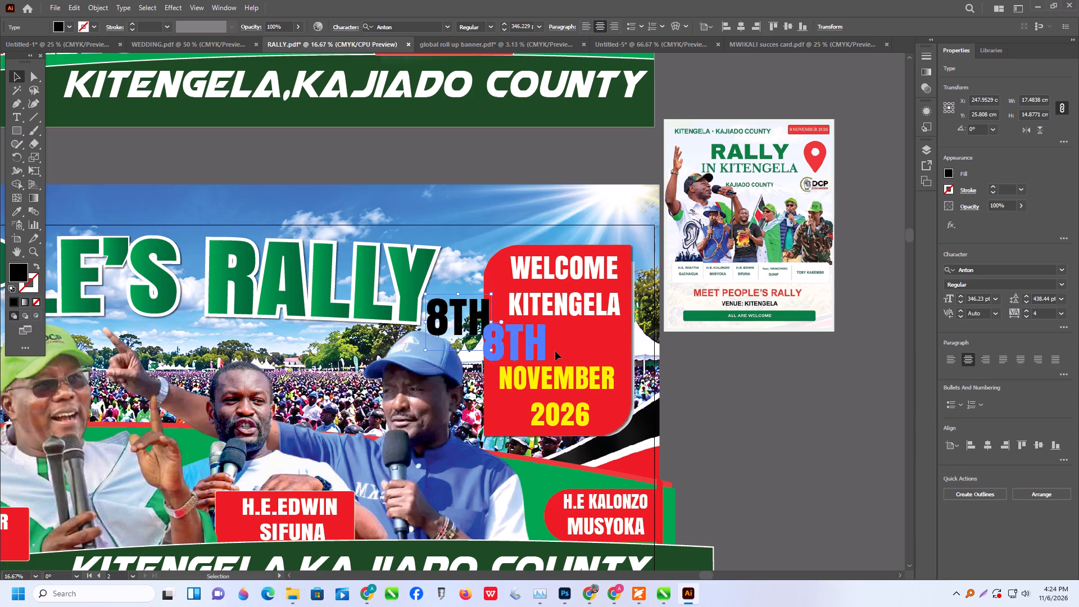
left_click_drag(555, 351, 577, 347)
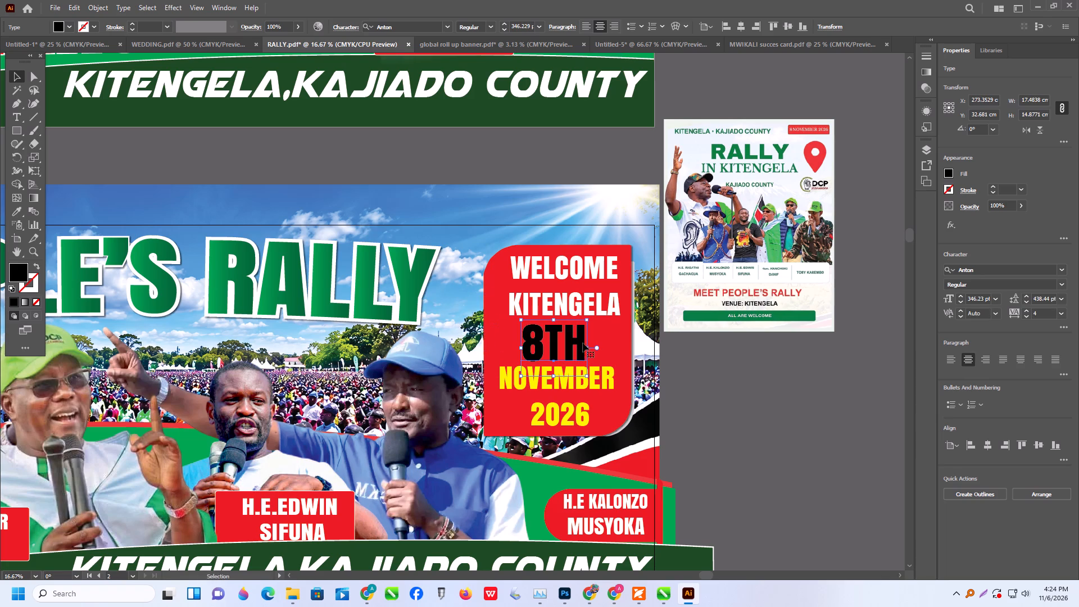
left_click(581, 340)
left_click(595, 384)
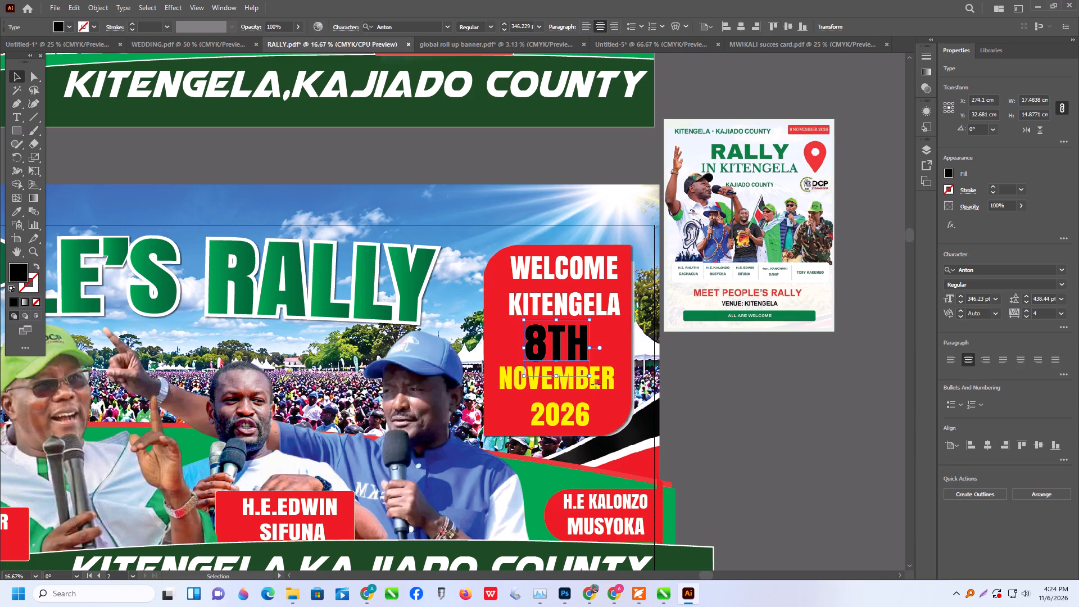
Fill the 8TH text with white.
left_click(577, 347)
left_click(71, 28)
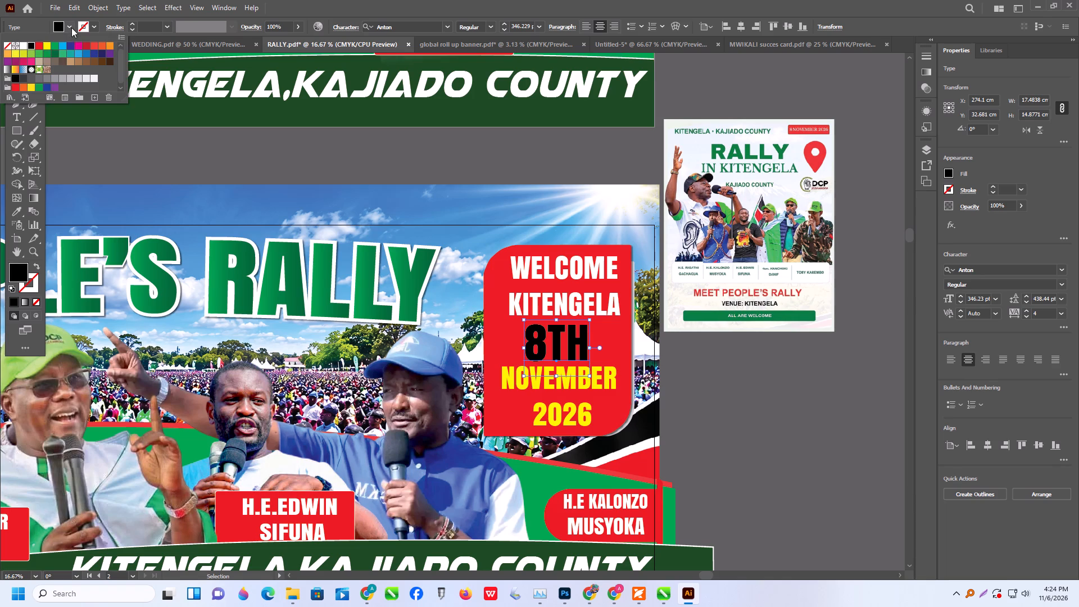
left_click(31, 46)
left_click(24, 47)
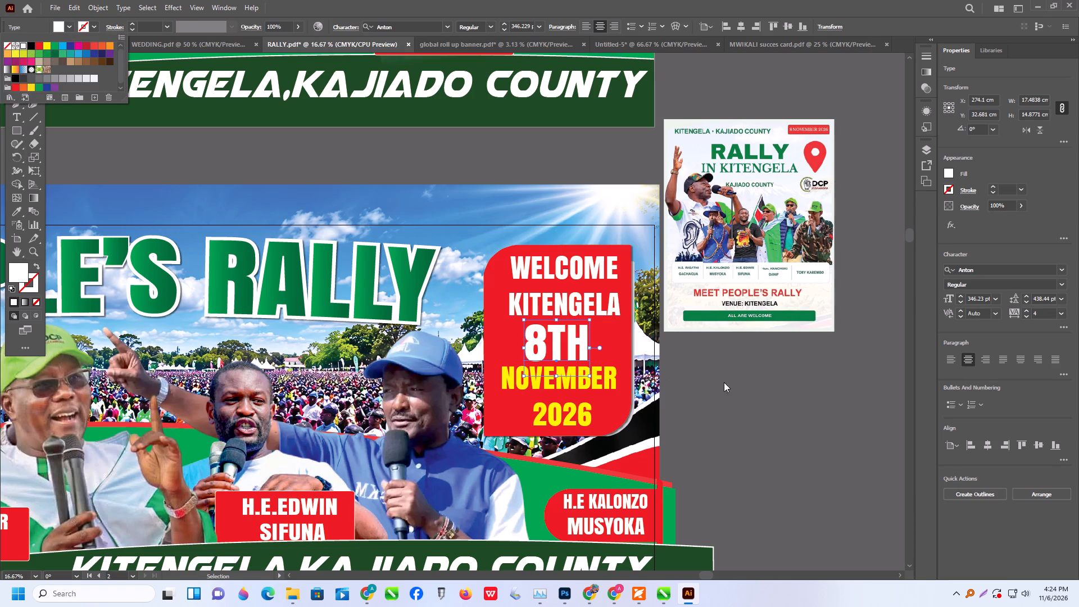
left_click(746, 382)
Recolour the WELCOME KITENGELA text in the red badge yellow.
left_click(587, 295)
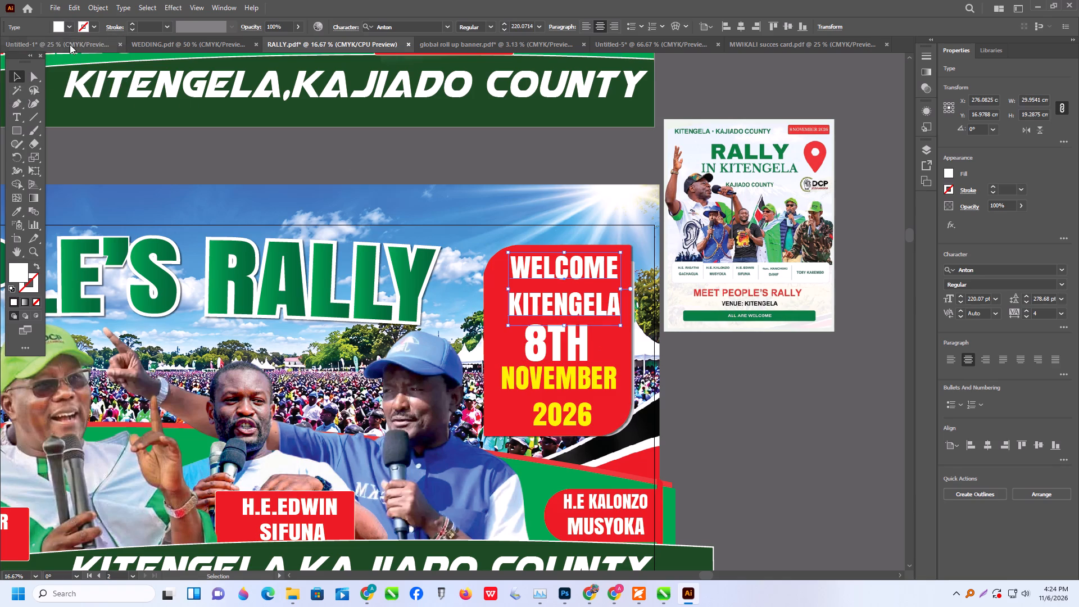
left_click(70, 31)
left_click(46, 46)
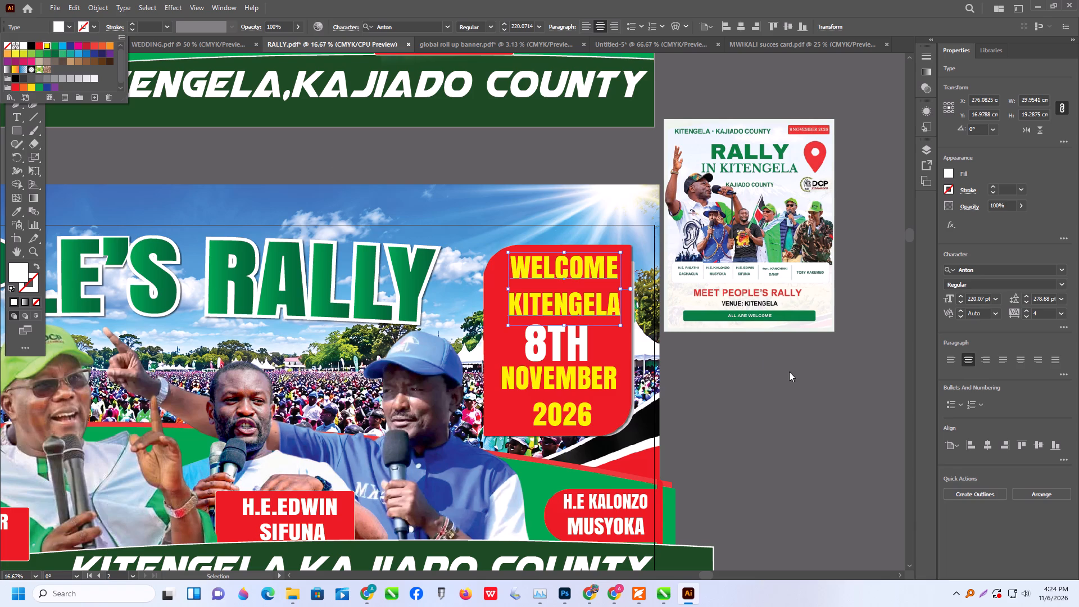
left_click(776, 438)
left_click(788, 427)
Align the WELCOME KITENGELA and NOVEMBER 2026 texts to the horizontal centre of 8TH, using 8TH as the key object.
scroll(788, 427, "down", 1, "alt")
scroll(788, 427, "down", 2)
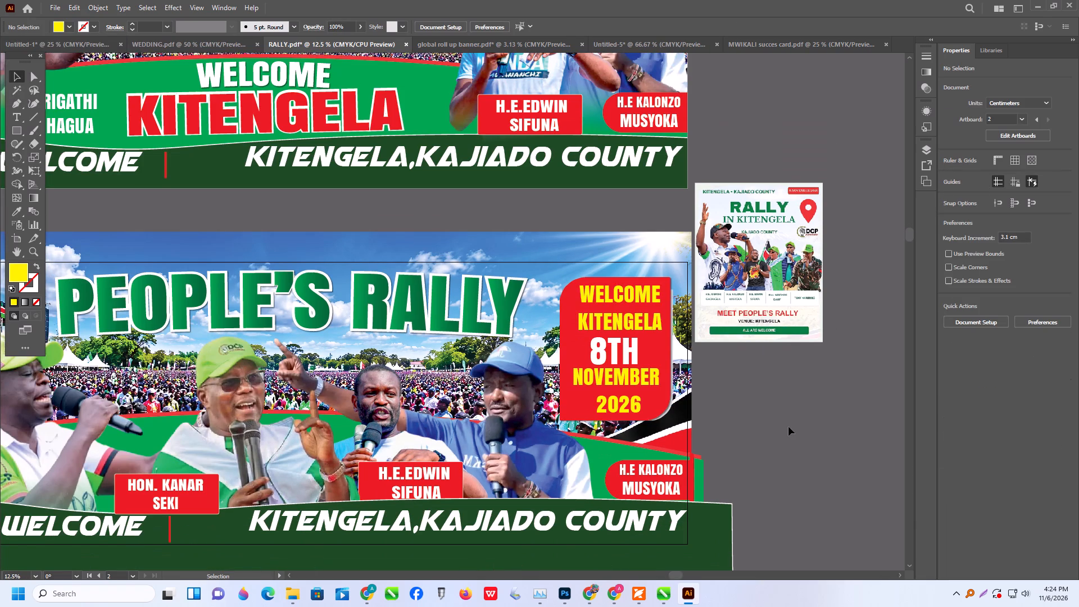
left_click(632, 309)
left_click(627, 342, "shift")
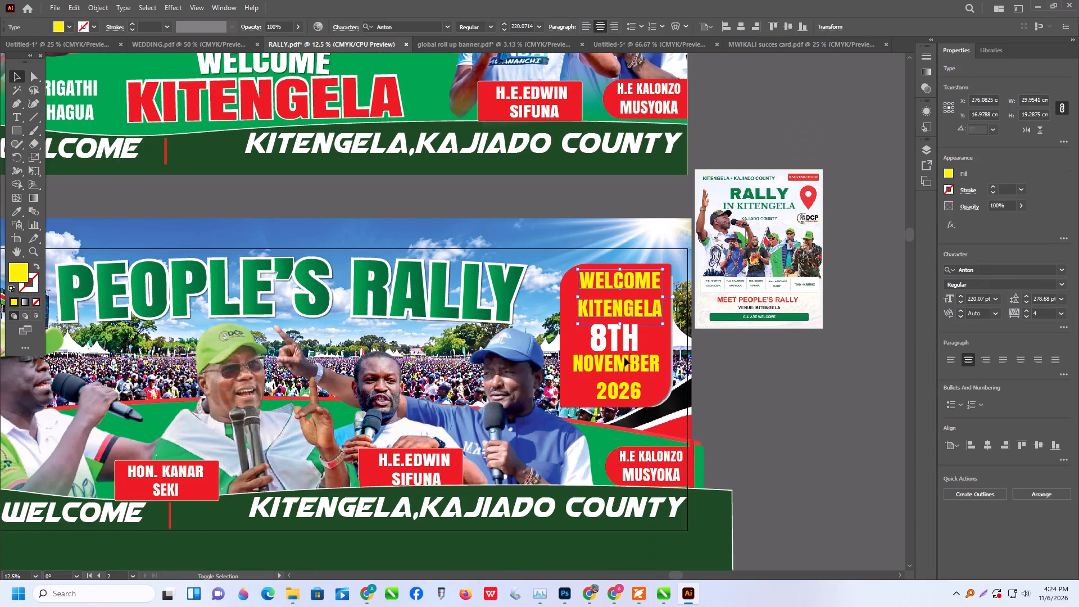
left_click(626, 369, "shift")
left_click(634, 368, "shift")
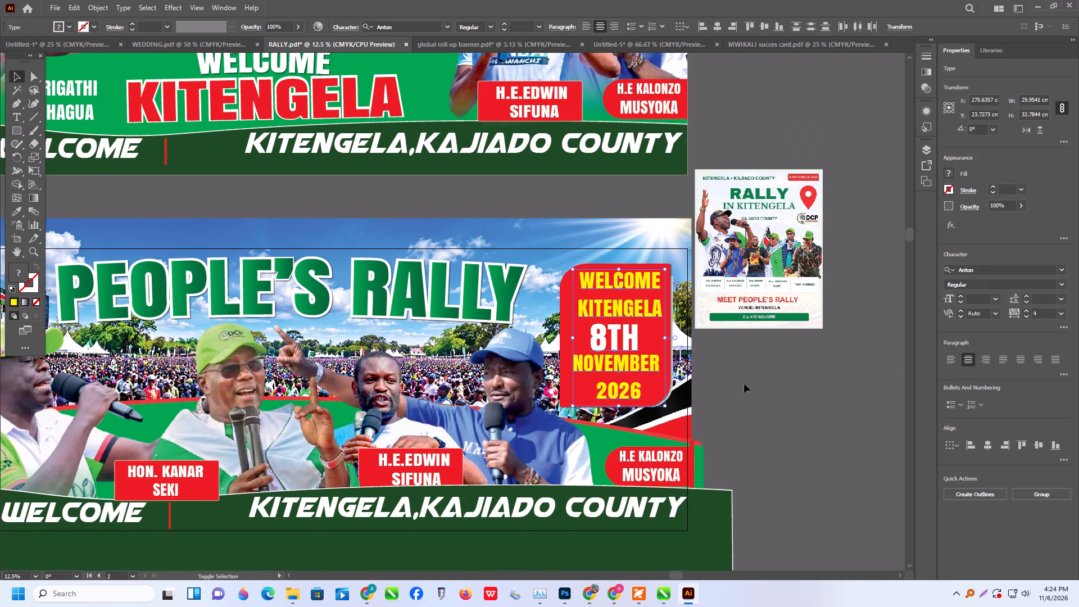
left_click(949, 445)
left_click(981, 472)
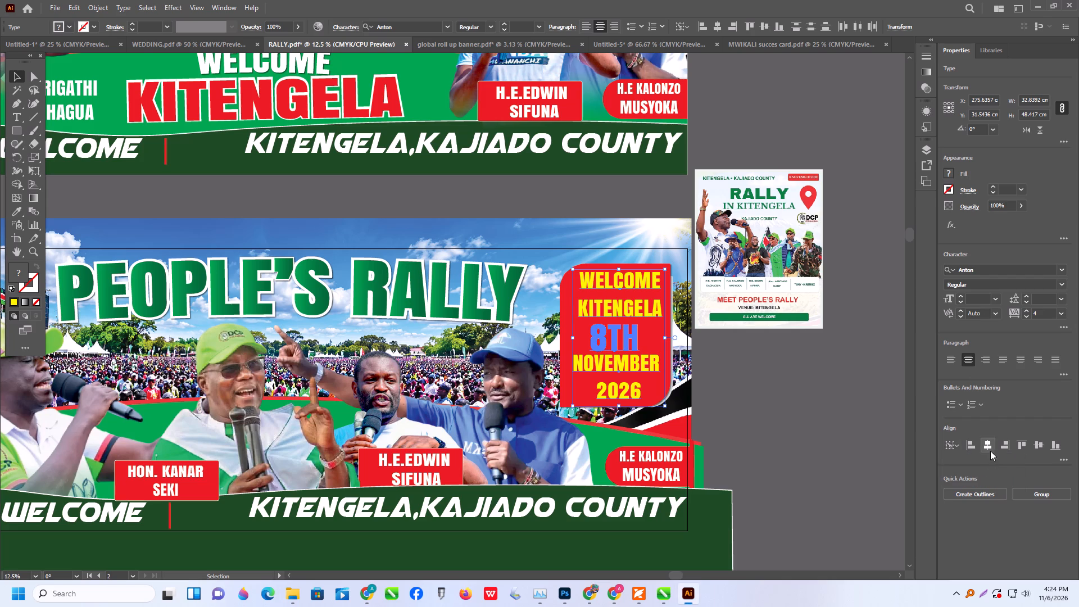
left_click(990, 450)
left_click(858, 416)
left_click(802, 393)
Make the TH of the 8TH text in the red badge superscript.
scroll(589, 349, "up", 1, "alt")
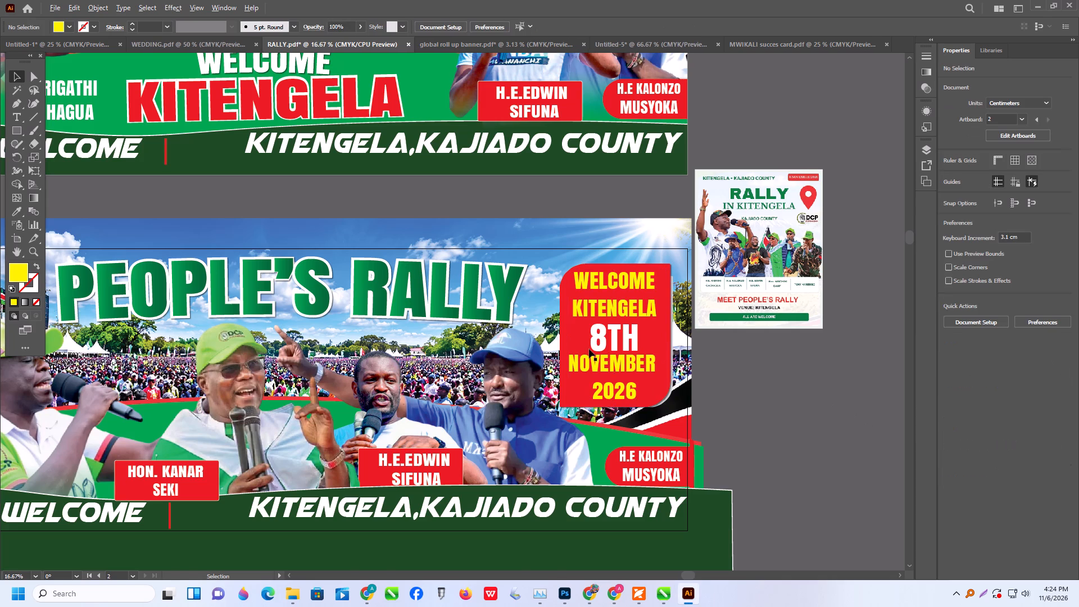
left_click(620, 334)
triple_click(619, 338)
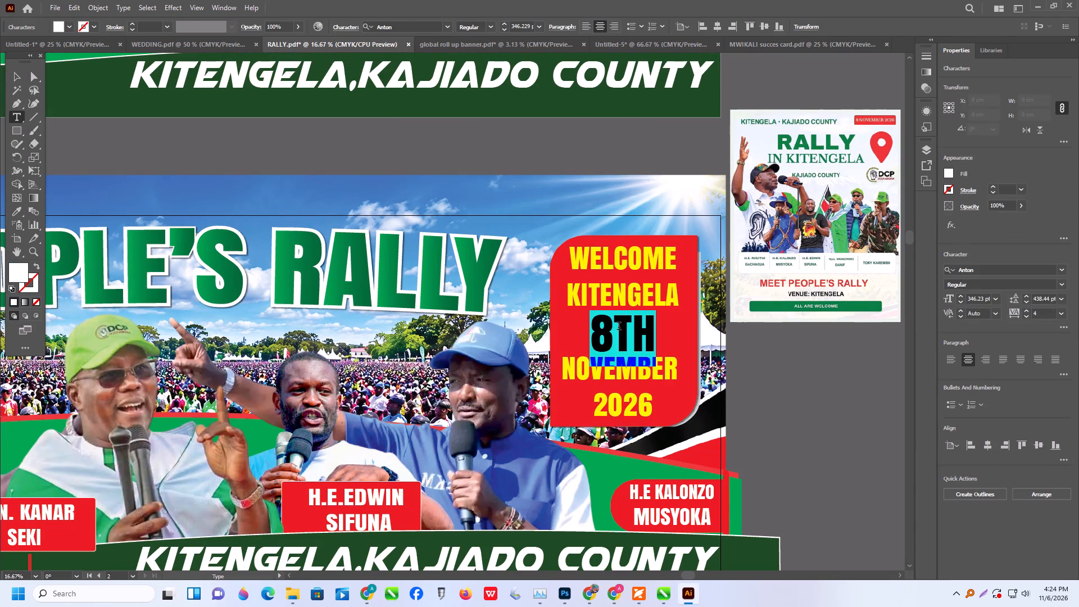
left_click(619, 327)
left_click_drag(618, 323, 653, 334)
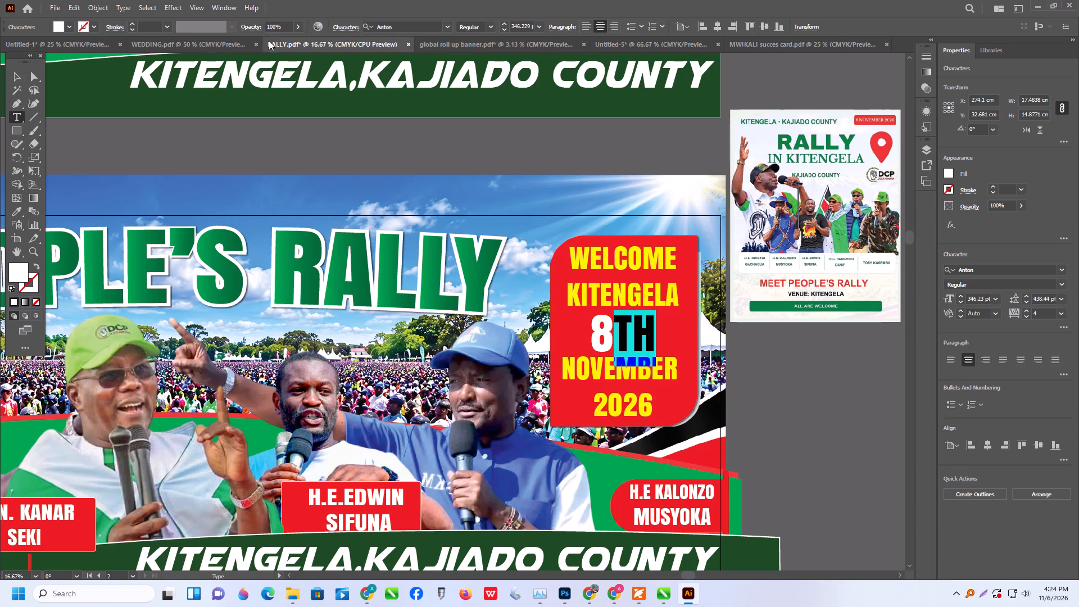
left_click(346, 26)
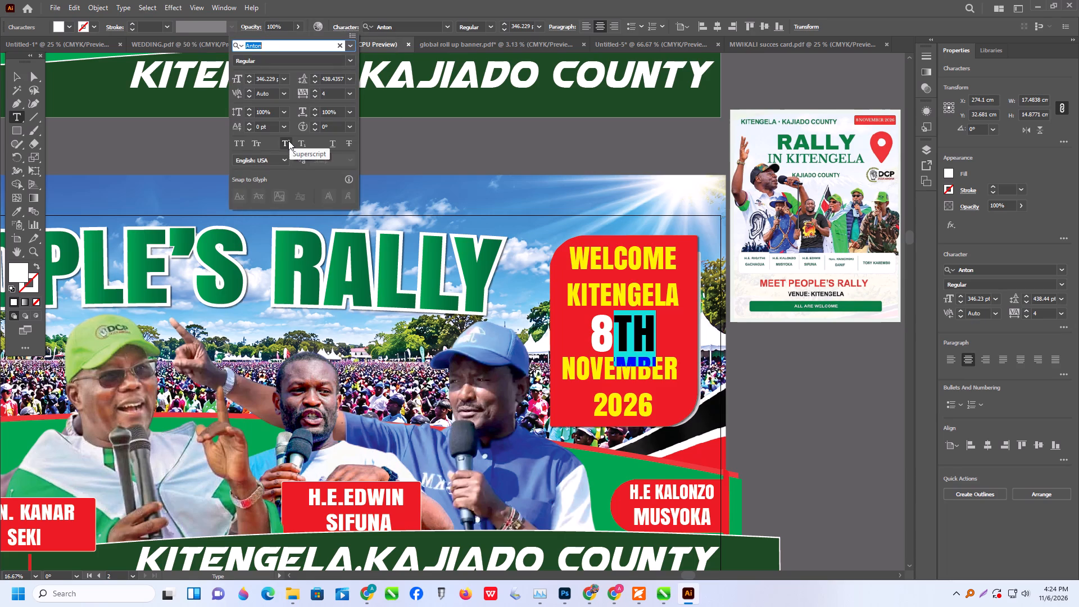
left_click(288, 141)
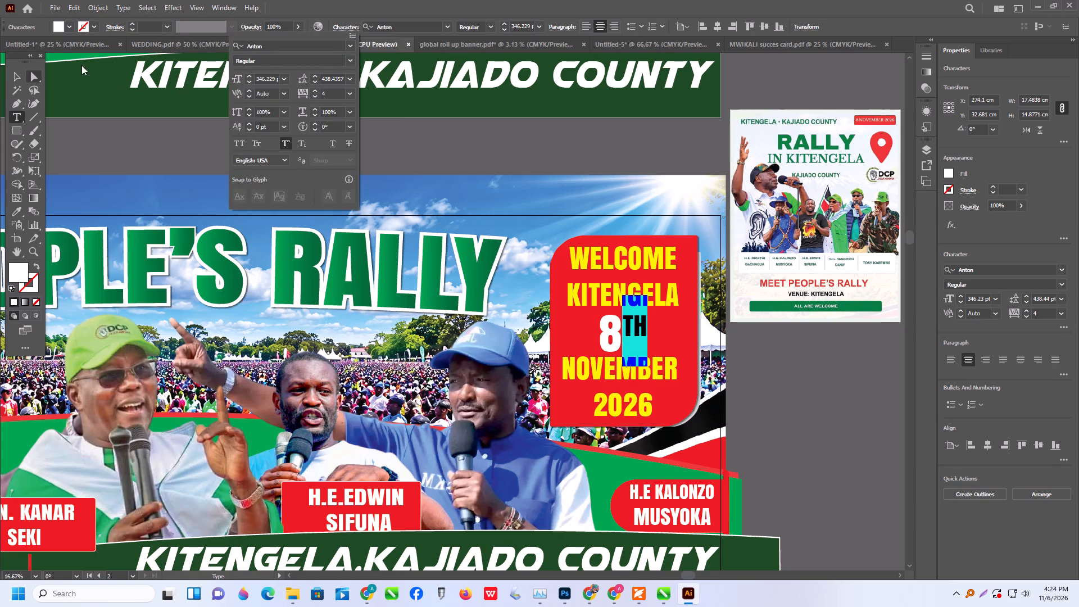
left_click(18, 80)
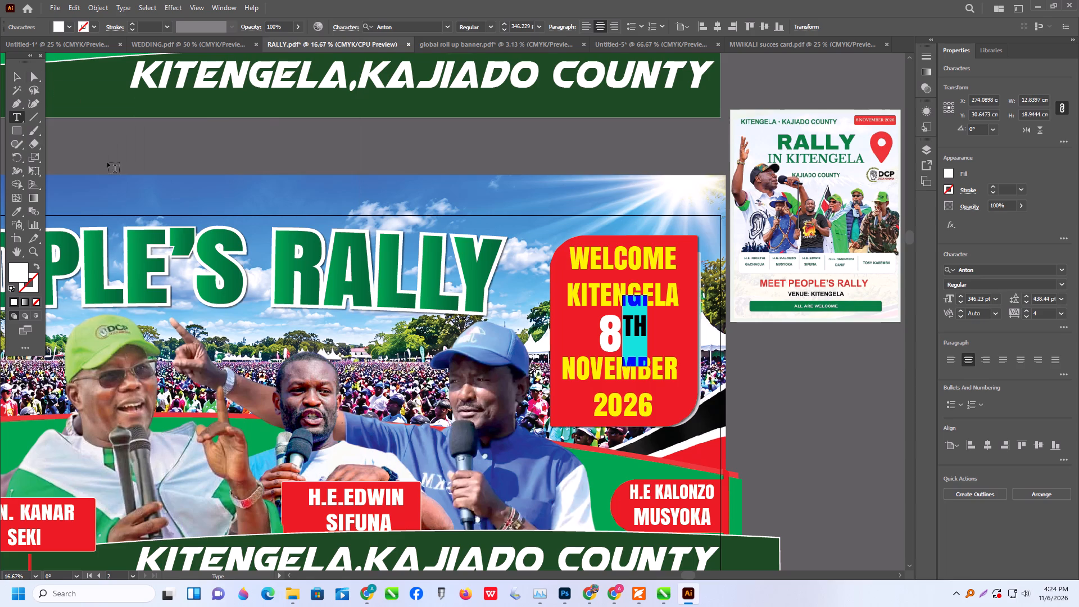
left_click(15, 74)
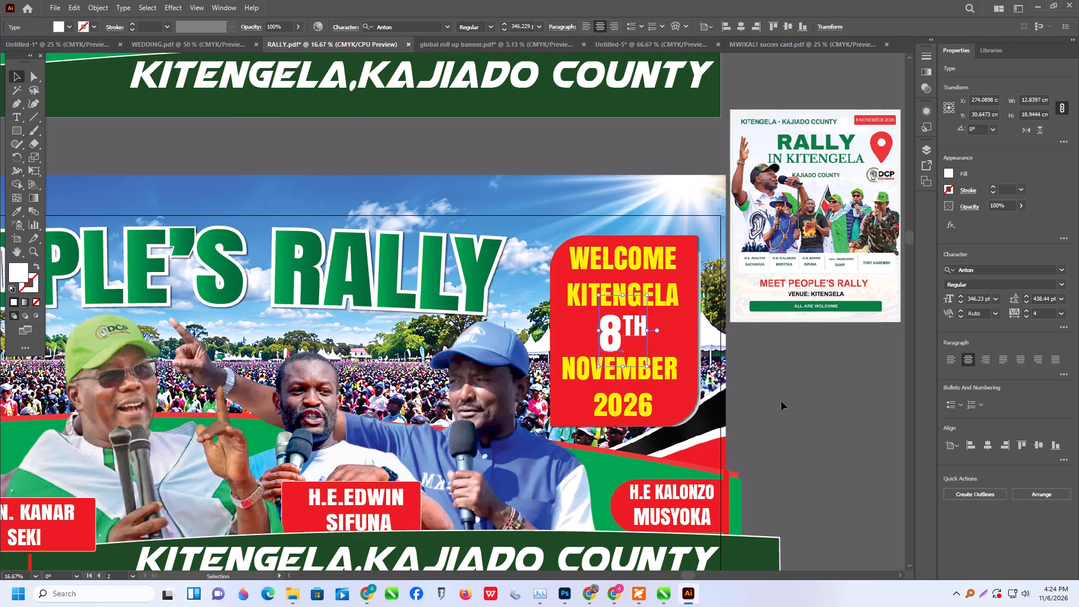
left_click(787, 406)
Move the yellow WELCOME KITENGELA text out of the red badge onto the empty canvas beside the lower banner.
scroll(745, 374, "down", 1, "alt")
scroll(735, 368, "down", 1)
scroll(695, 342, "down", 1, "alt")
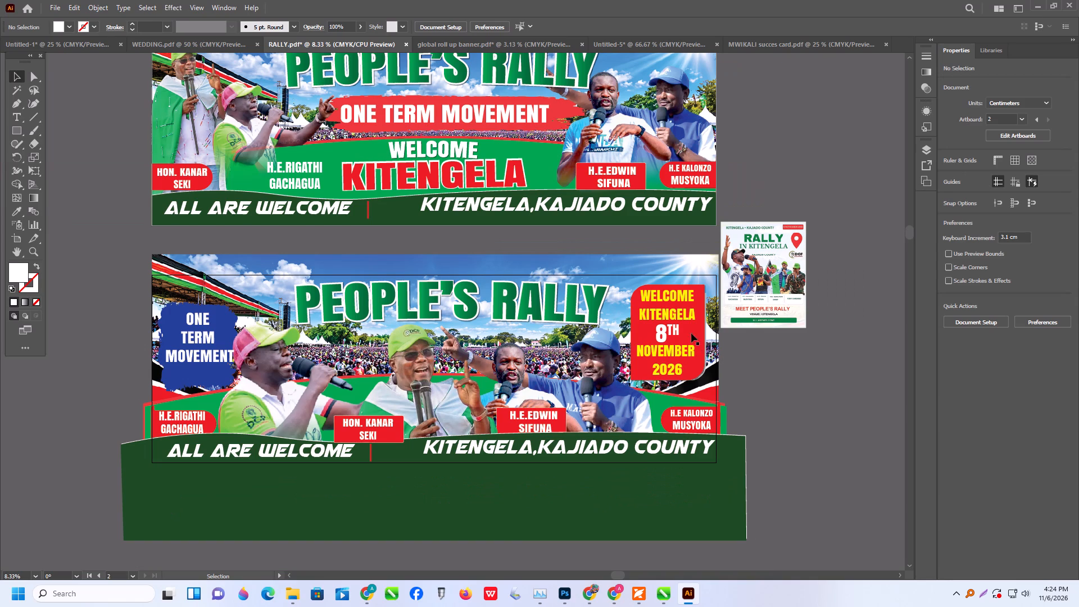
left_click(686, 317)
left_click_drag(684, 312, 835, 378)
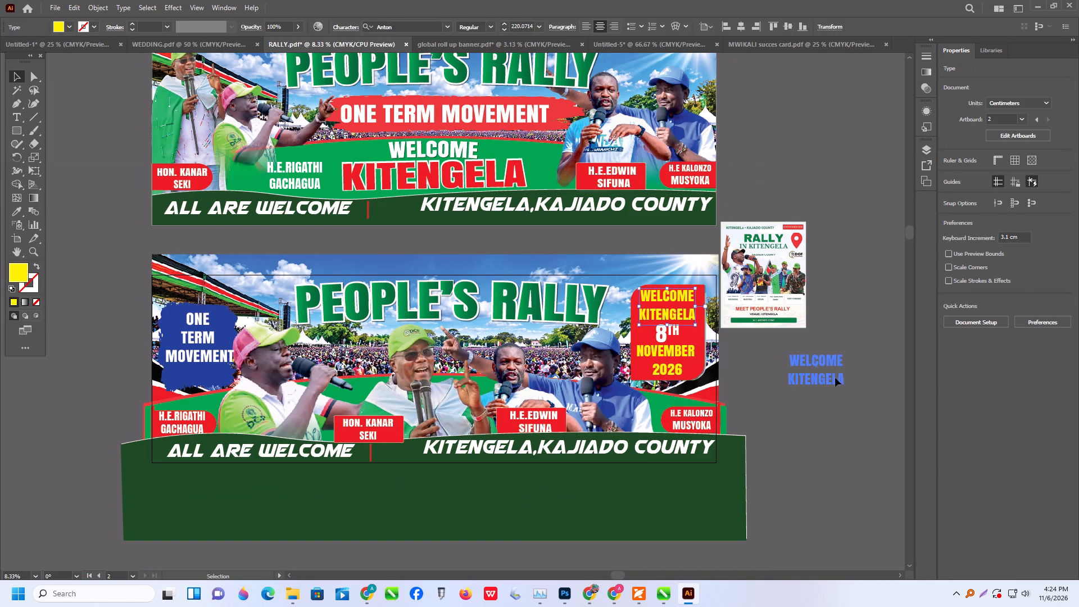
left_click_drag(835, 378, 833, 377)
Move the 8TH text to the top of the red badge and enlarge it to about 566 pt.
left_click(663, 336)
left_click_drag(663, 331, 660, 302)
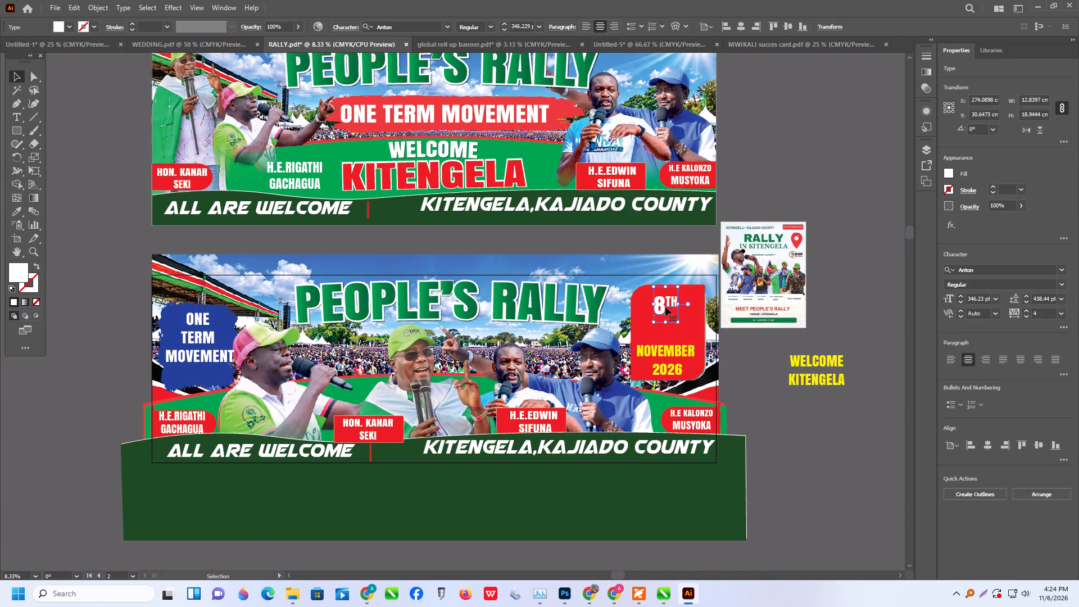
left_click_drag(675, 322, 692, 350, "shift")
left_click_drag(666, 327, 663, 320)
Place the NOVEMBER 2026 text directly below 8TH and enlarge it to about 257 pt to span the badge.
left_click_drag(674, 353, 676, 342)
left_click_drag(700, 366, 702, 374, "shift")
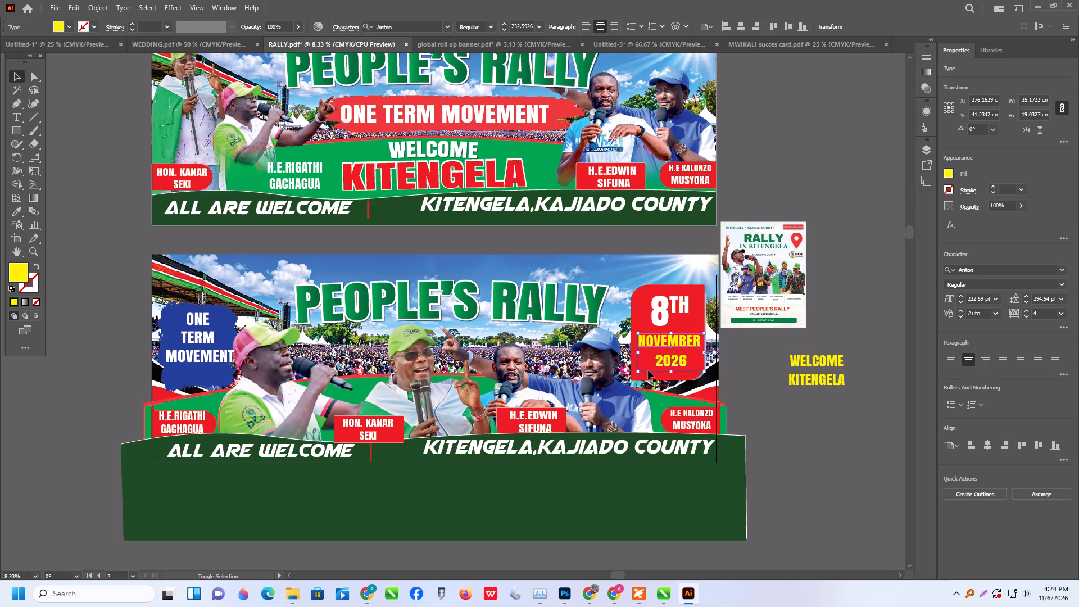
left_click_drag(636, 373, 631, 378, "shift")
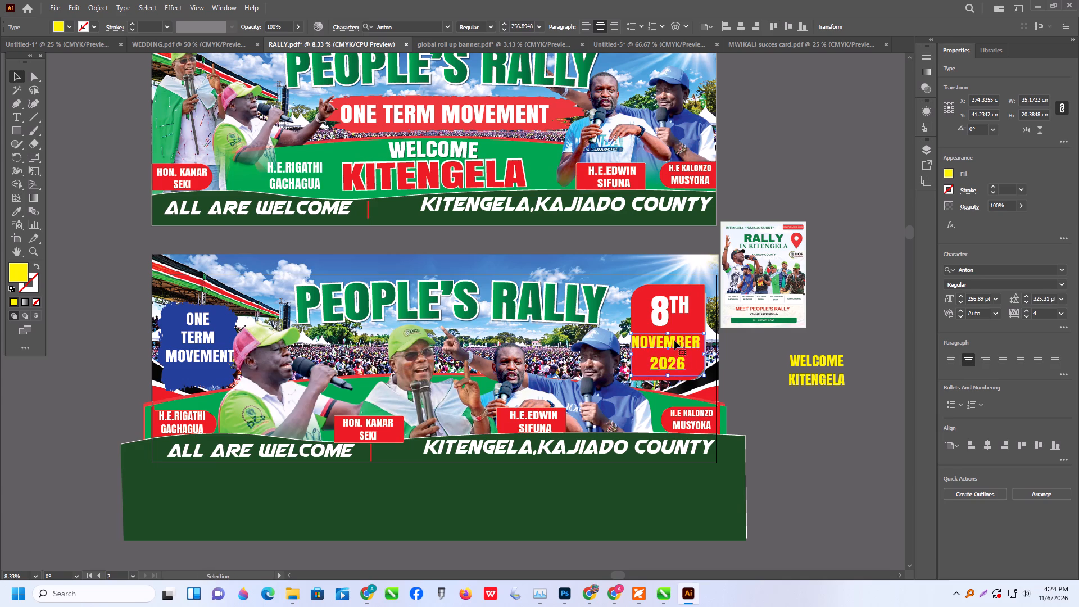
left_click(674, 341)
Reposition 8TH, align NOVEMBER 2026 to its horizontal centre with 8TH as key object, and shift both to fit inside the badge.
left_click_drag(666, 311, 670, 315)
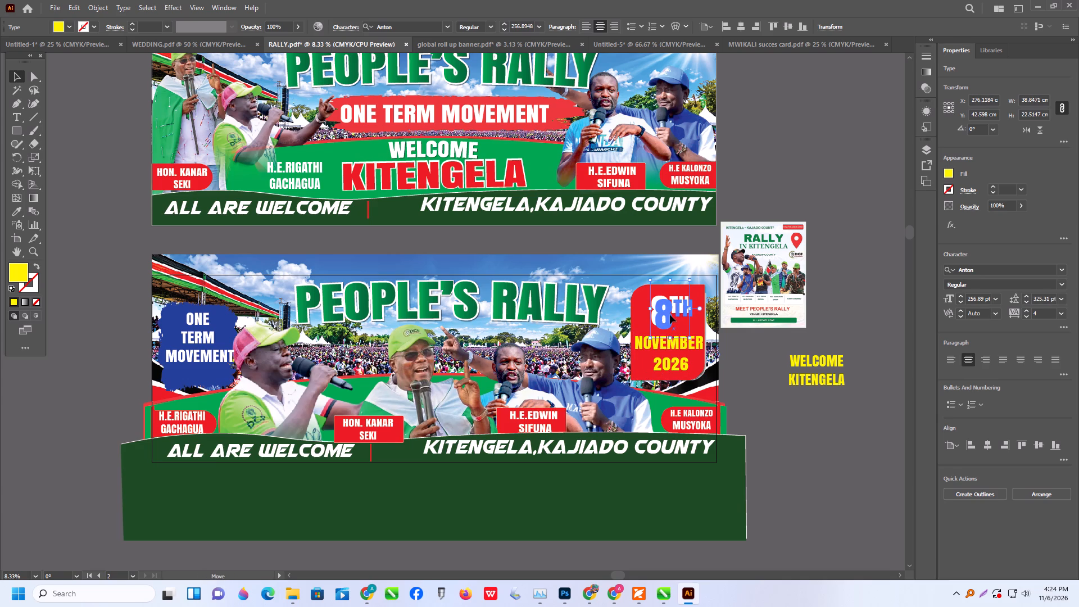
left_click_drag(670, 315, 670, 316)
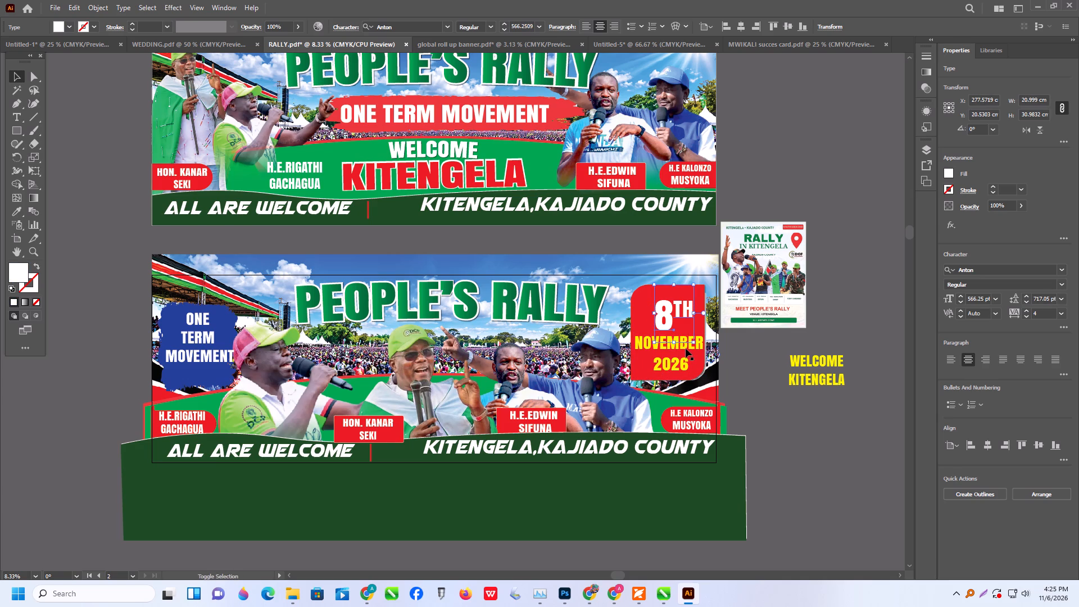
left_click(686, 347, "shift")
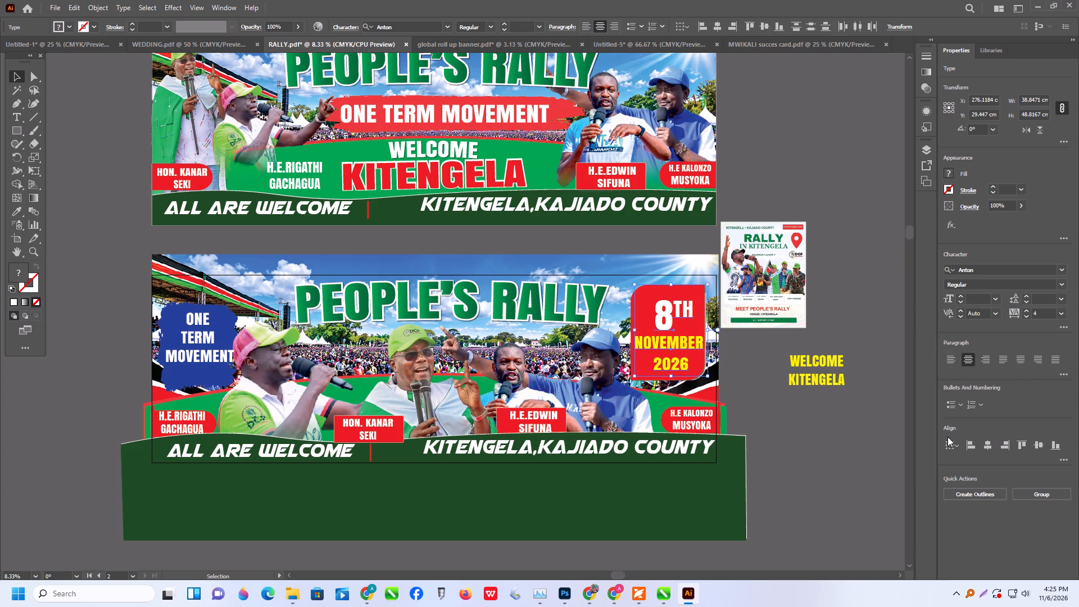
left_click(951, 443)
left_click_drag(967, 474, 978, 469)
left_click(988, 445)
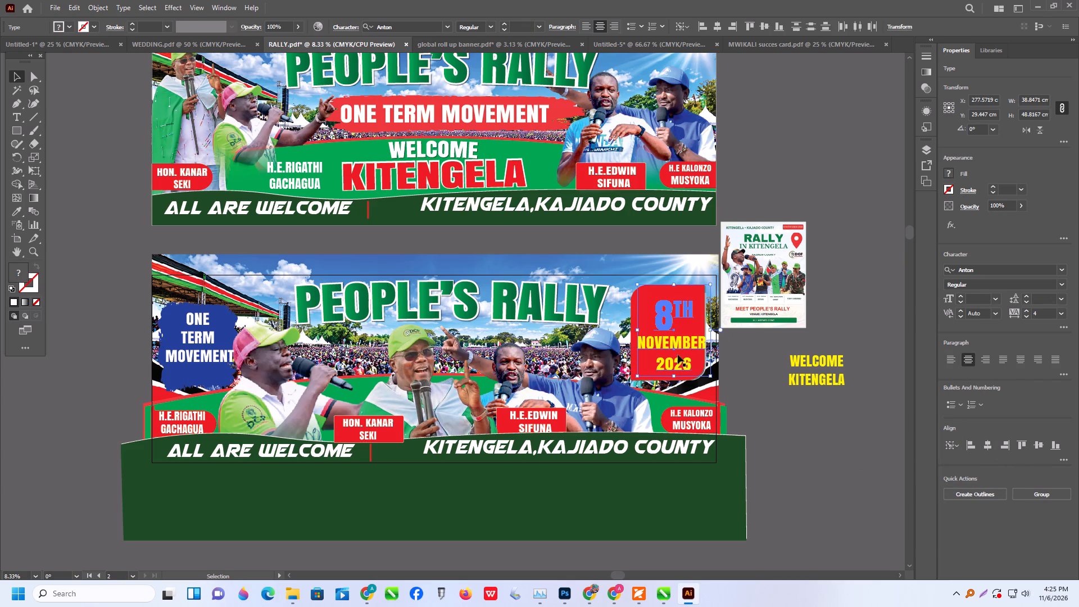
left_click_drag(678, 345, 672, 345)
left_click(786, 436)
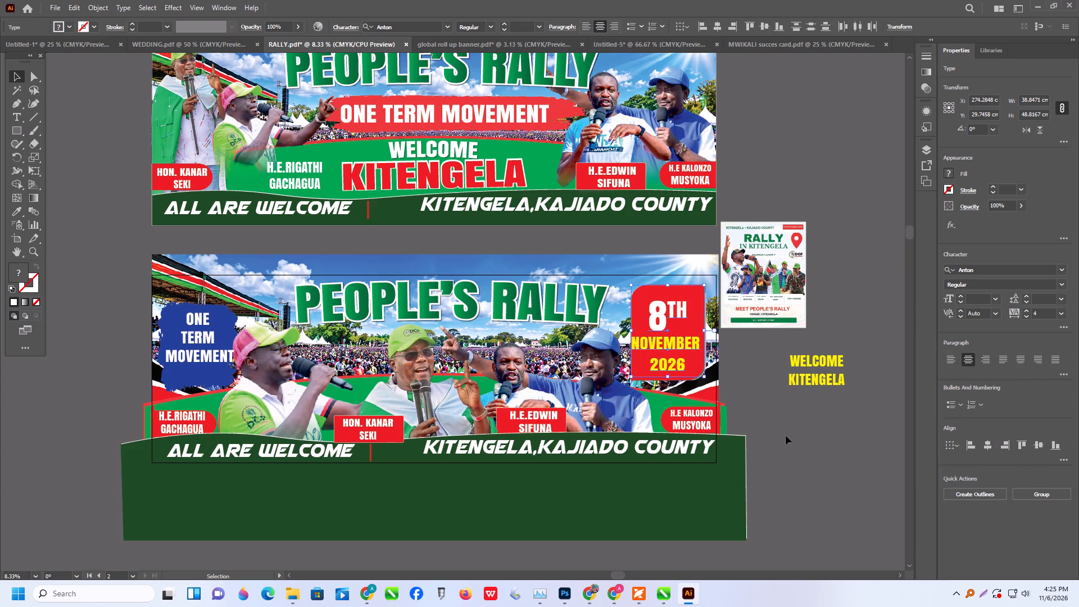
Ungroup the dark green footer strip of the lower banner.
scroll(787, 429, "down", 10)
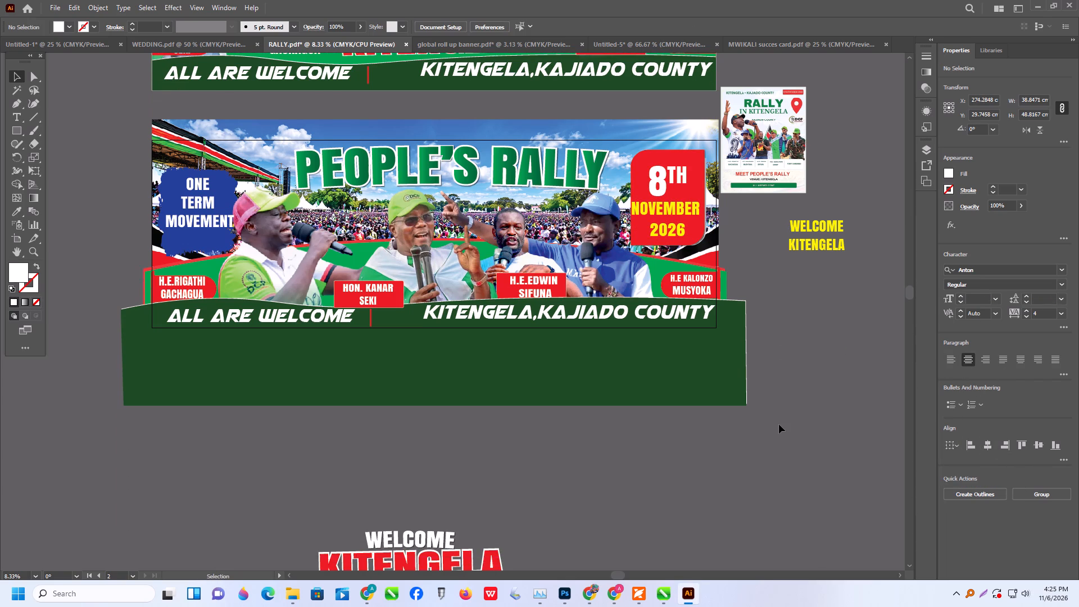
left_click(817, 230)
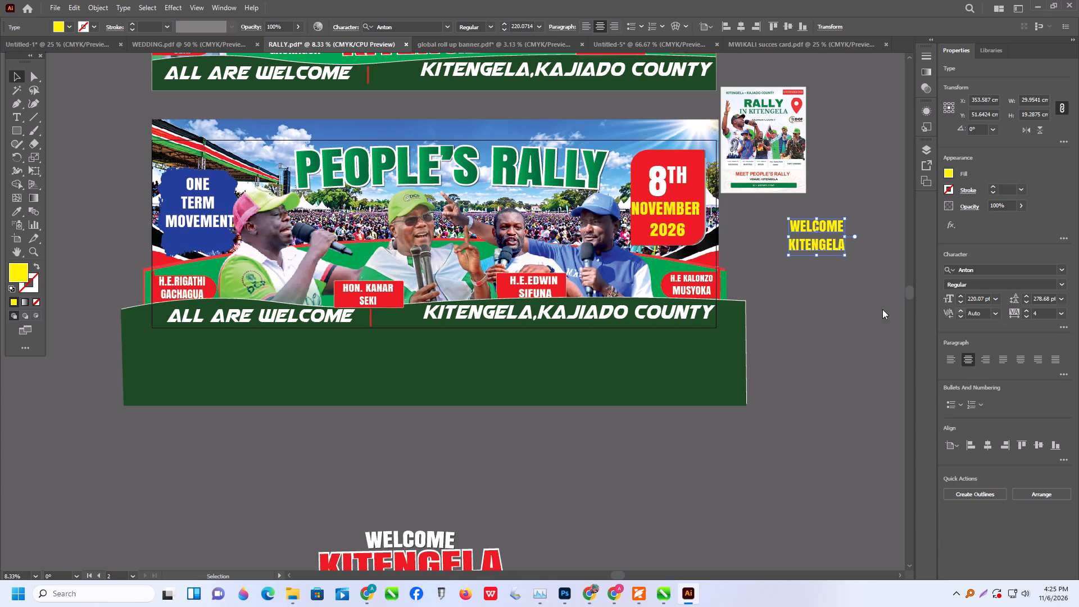
left_click(698, 314)
right_click(698, 314)
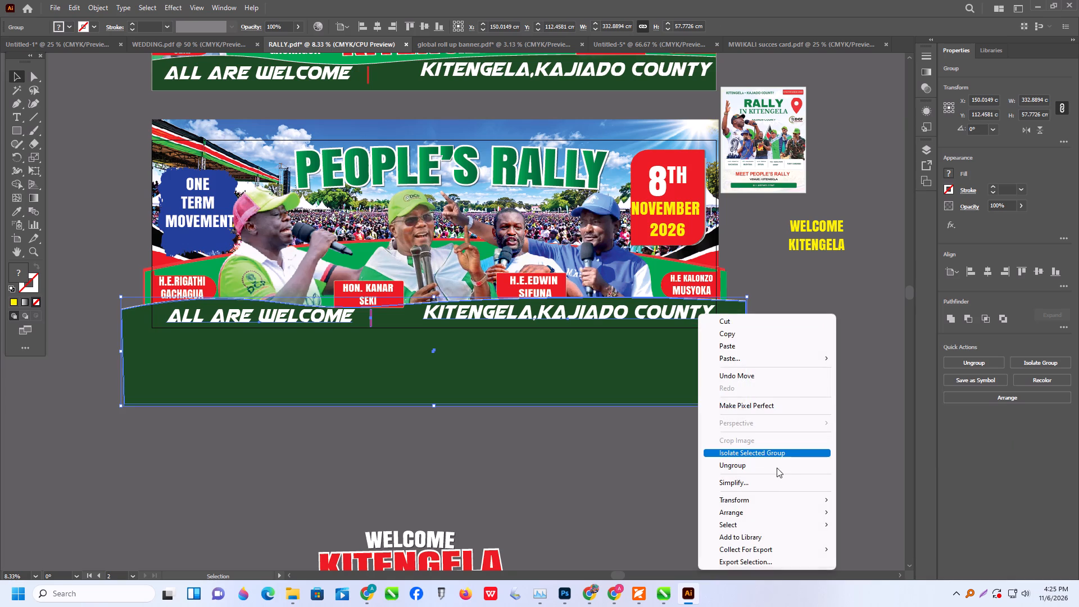
left_click(777, 468)
left_click(844, 437)
Reduce the KITENGELA,KAJIADO COUNTY footer text to about 373 pt and keep it inside the artboard's right edge.
left_click(645, 313)
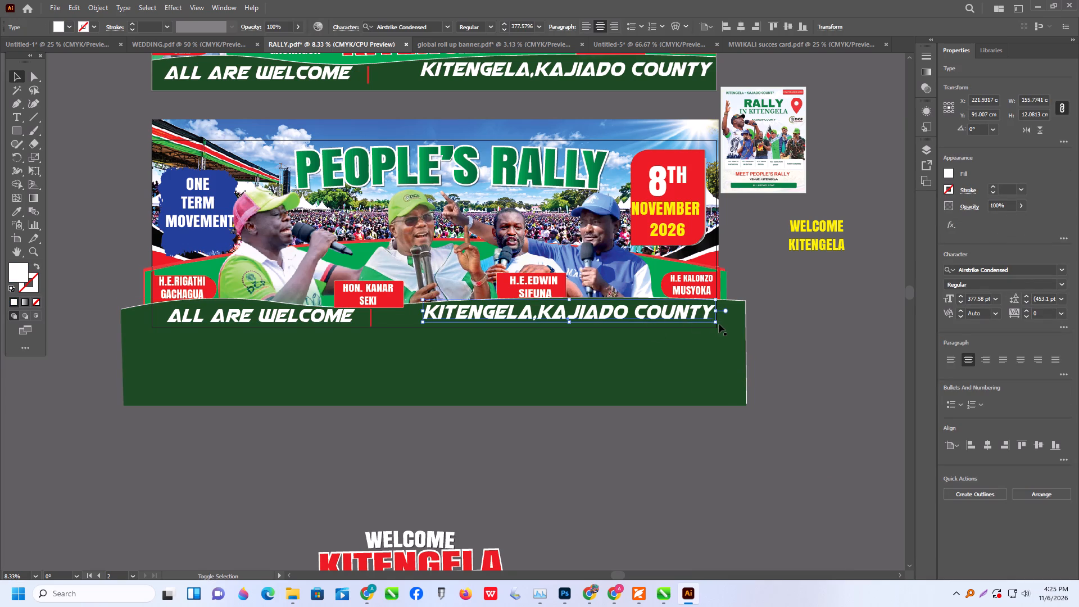
left_click_drag(718, 323, 710, 324, "shift")
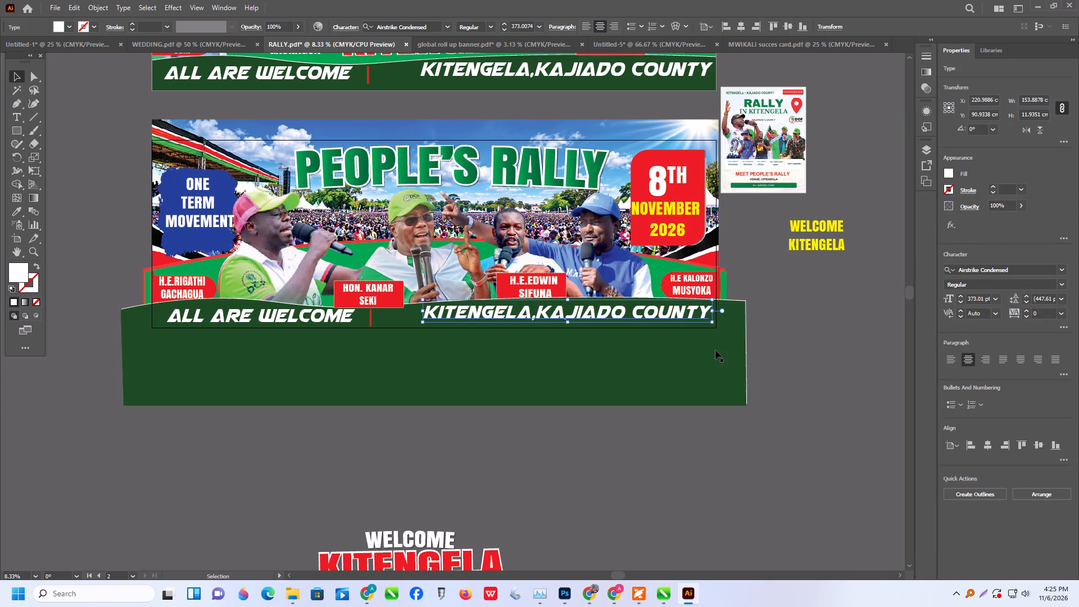
left_click(715, 350)
left_click(865, 372)
scroll(661, 328, "up", 1, "alt")
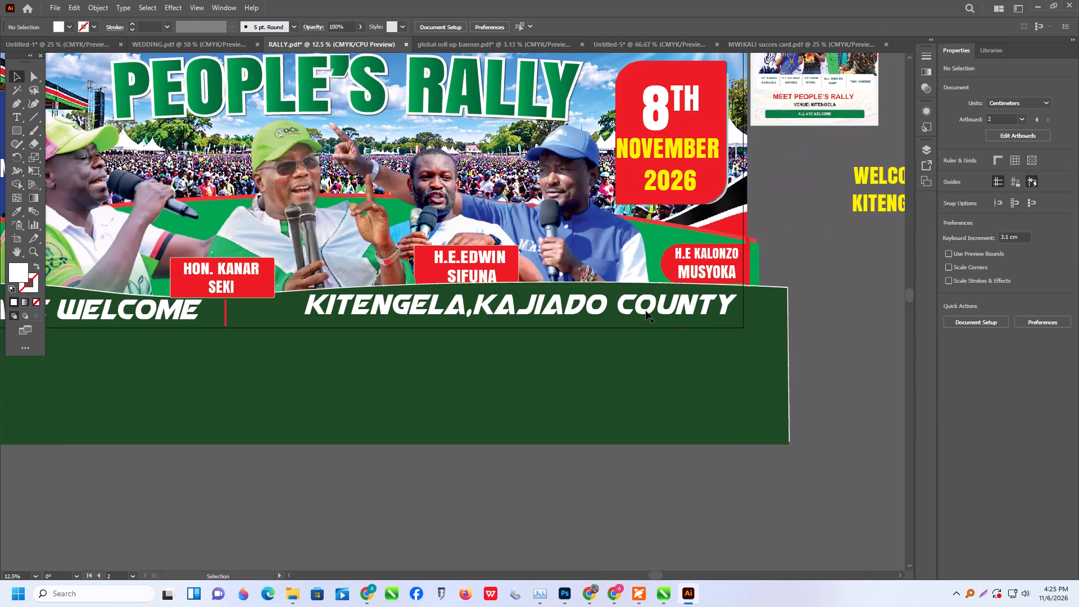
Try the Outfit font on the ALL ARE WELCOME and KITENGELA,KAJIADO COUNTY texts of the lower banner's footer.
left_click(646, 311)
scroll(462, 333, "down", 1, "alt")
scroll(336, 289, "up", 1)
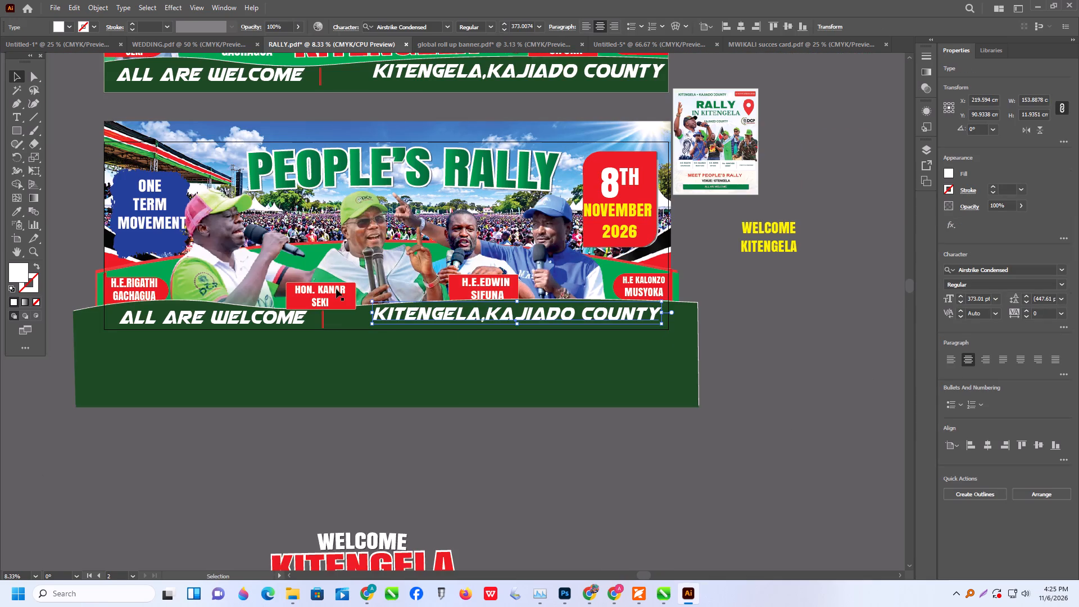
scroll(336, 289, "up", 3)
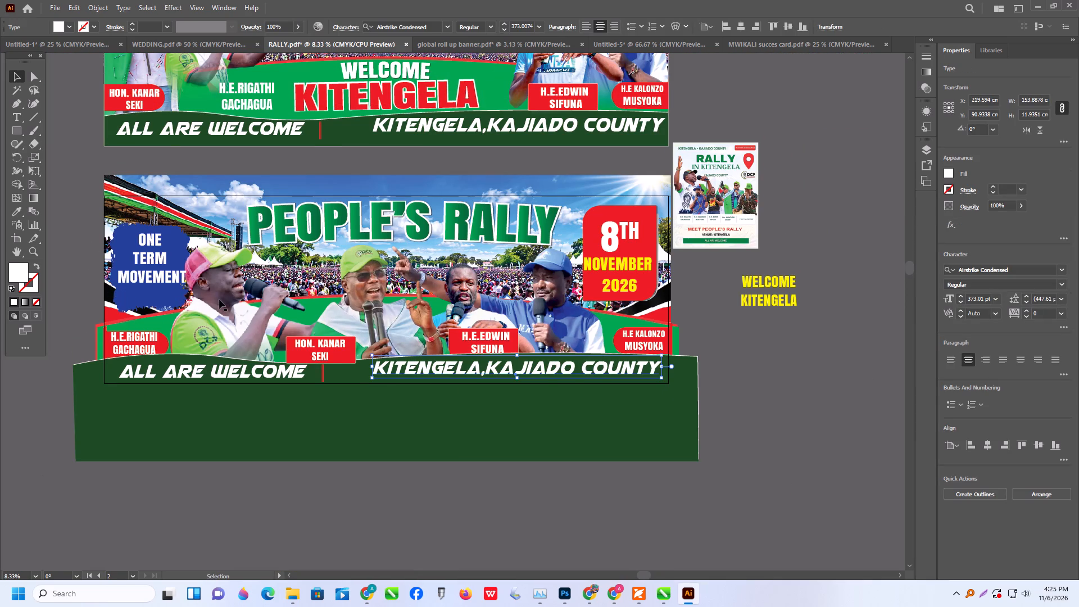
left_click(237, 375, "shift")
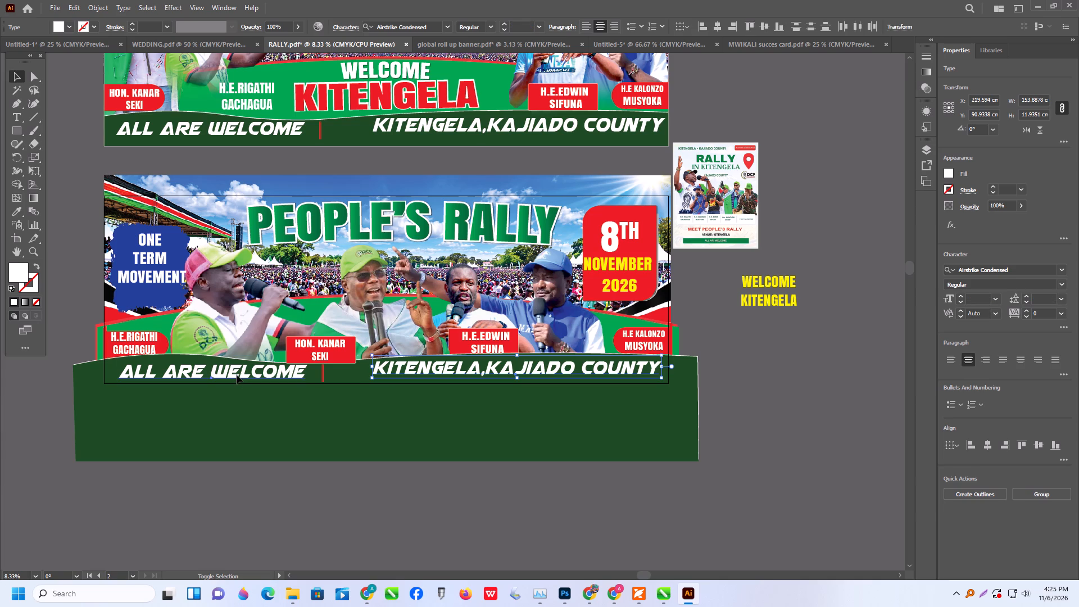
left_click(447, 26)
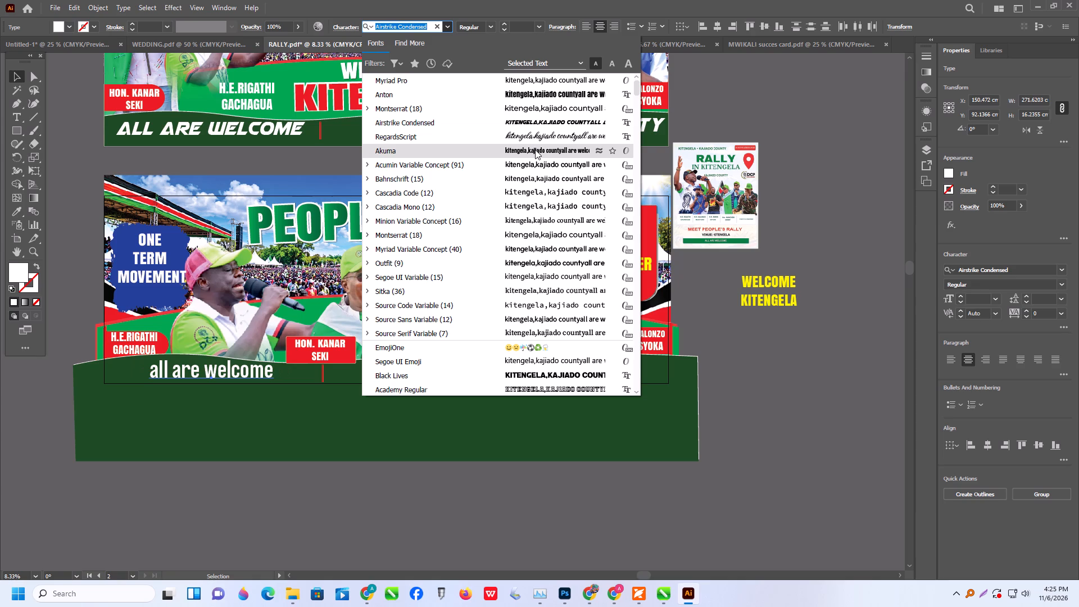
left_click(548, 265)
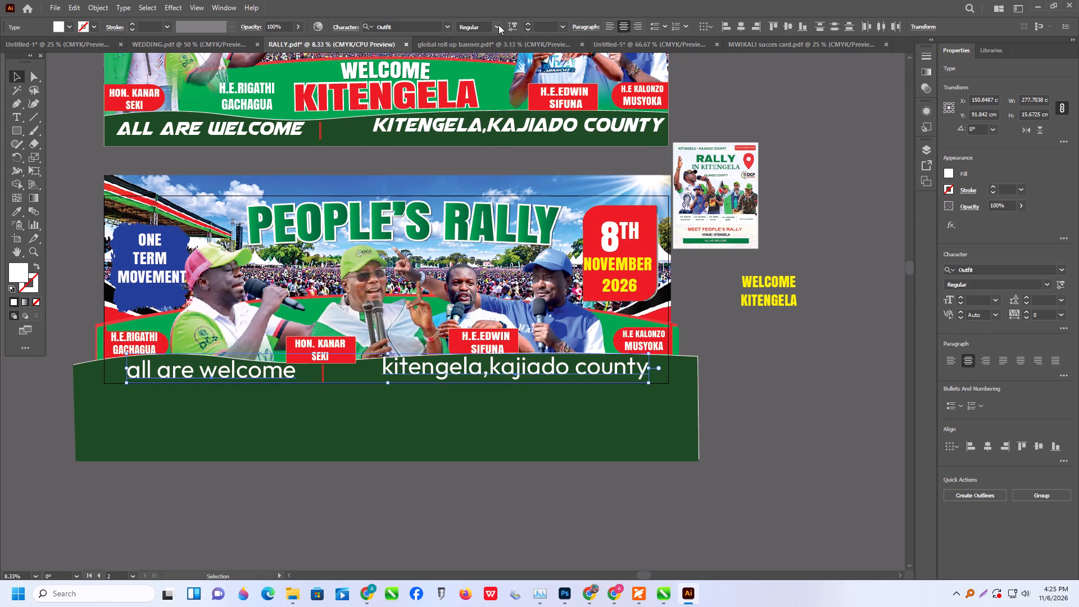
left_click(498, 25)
Set both footer texts of the lower banner in Poppins ExtraBold.
left_click(447, 30)
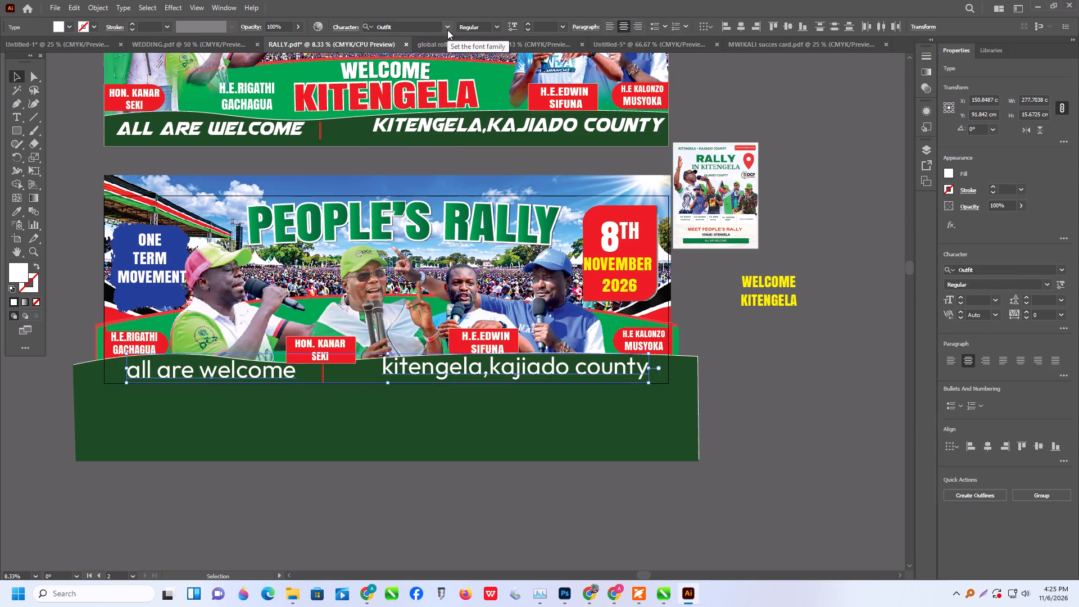
left_click(447, 30)
type("POPP")
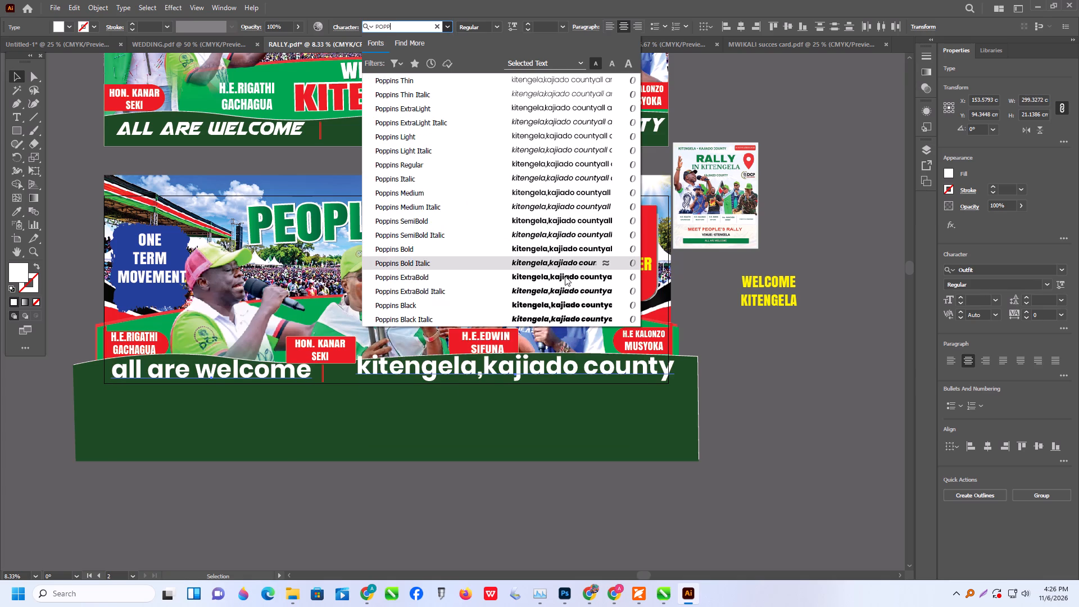
left_click(565, 276)
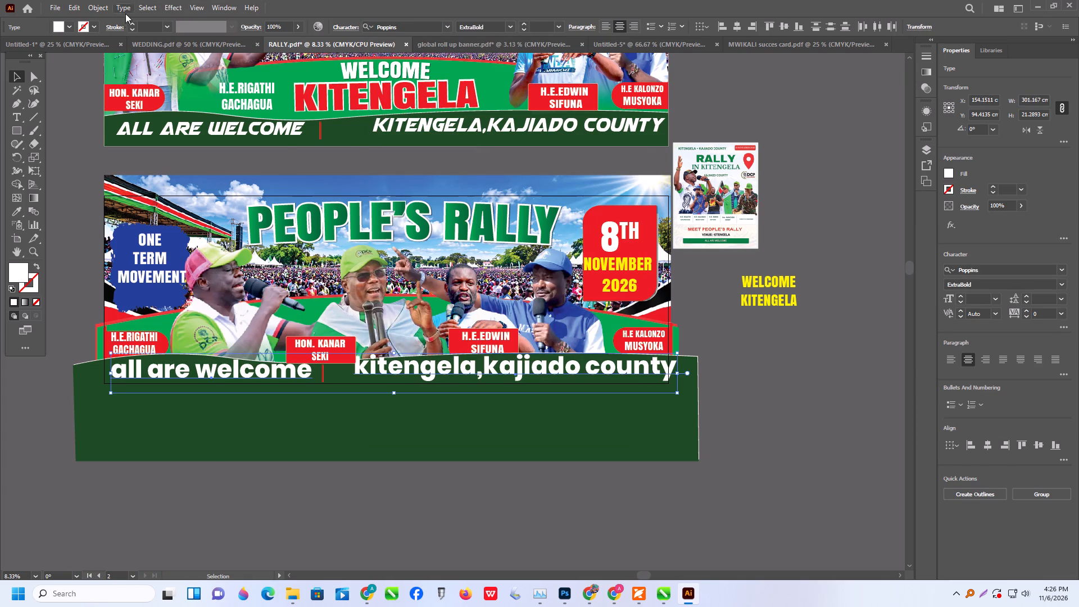
Convert both footer texts to uppercase.
left_click(123, 8)
left_click(156, 182)
left_click(302, 183)
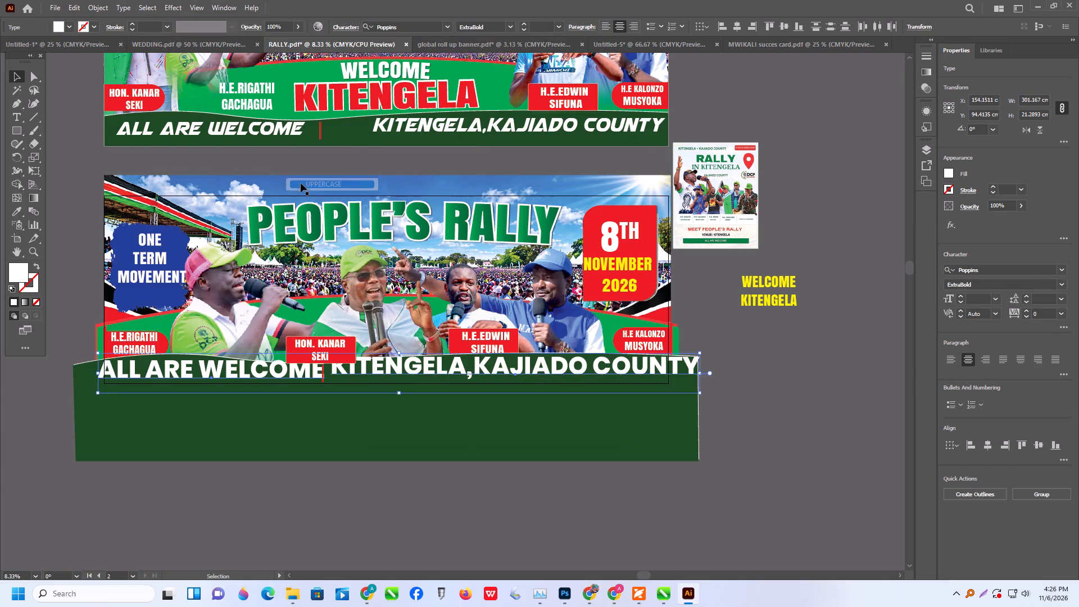
left_click(808, 427)
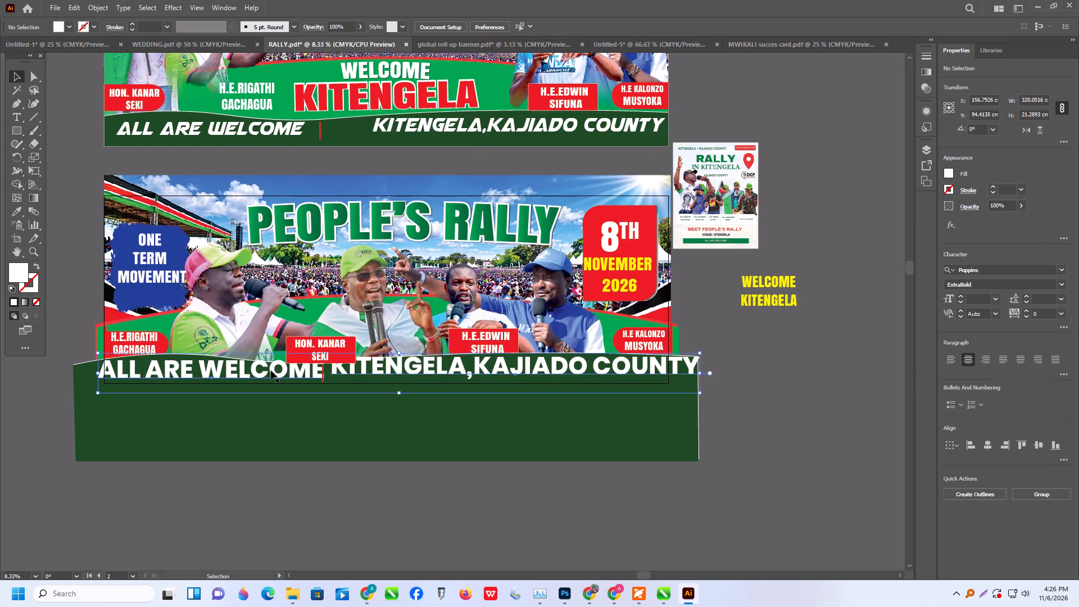
Shrink the ALL ARE WELCOME footer text to about 263 pt and place it inside the banner's left edge.
left_click(251, 370)
left_click_drag(324, 391, 259, 397, "shift")
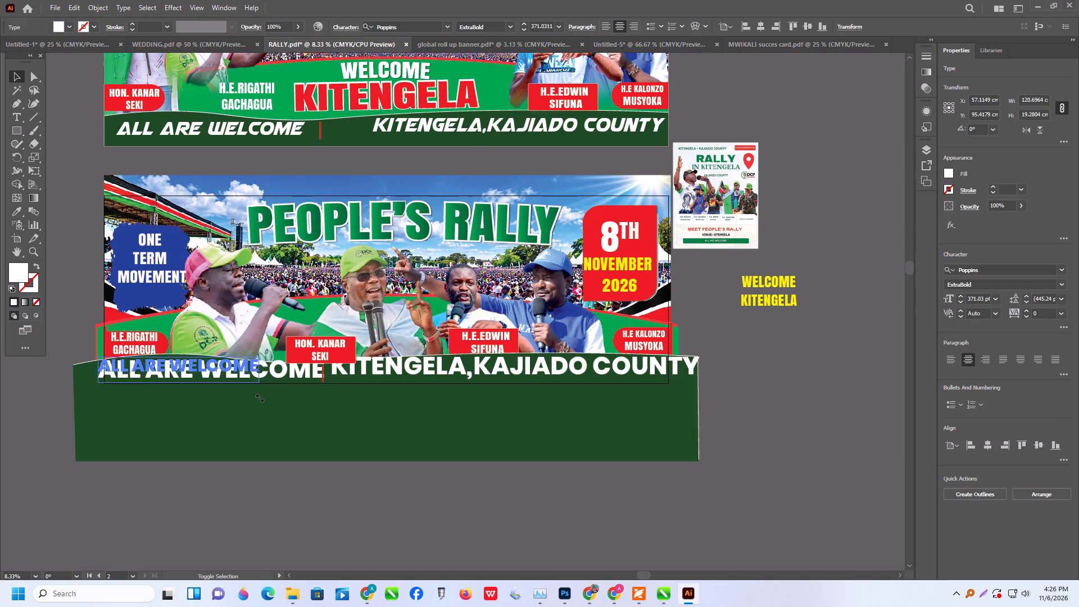
left_click_drag(259, 397, 257, 397, "shift")
left_click_drag(228, 373, 243, 379)
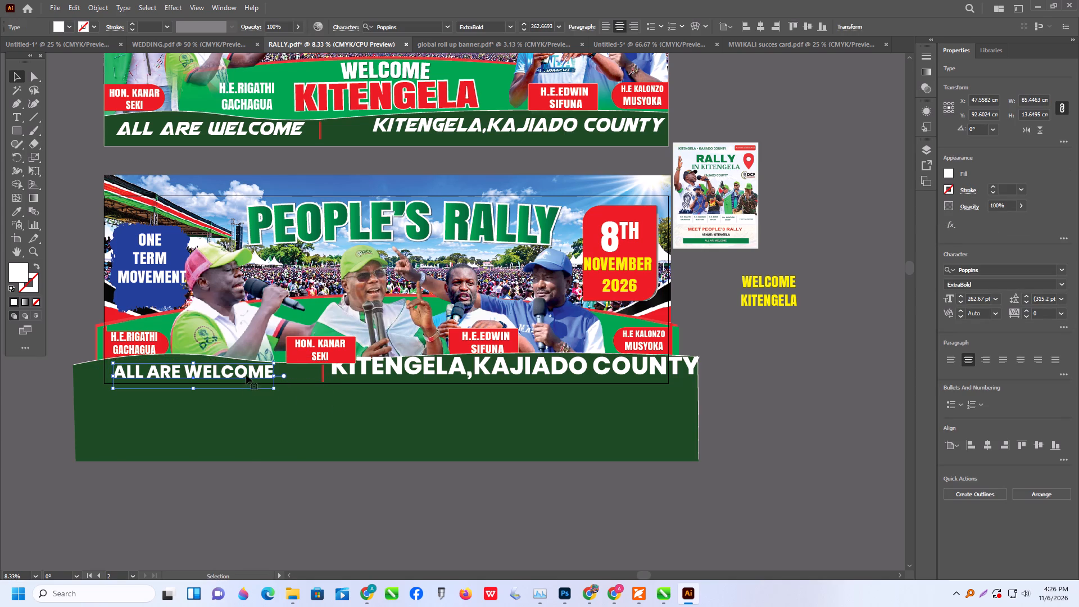
Shrink the KITENGELA,KAJIADO COUNTY footer text and place it inside the lower banner's right edge, level with ALL ARE WELCOME.
left_click(246, 375)
left_click(380, 368)
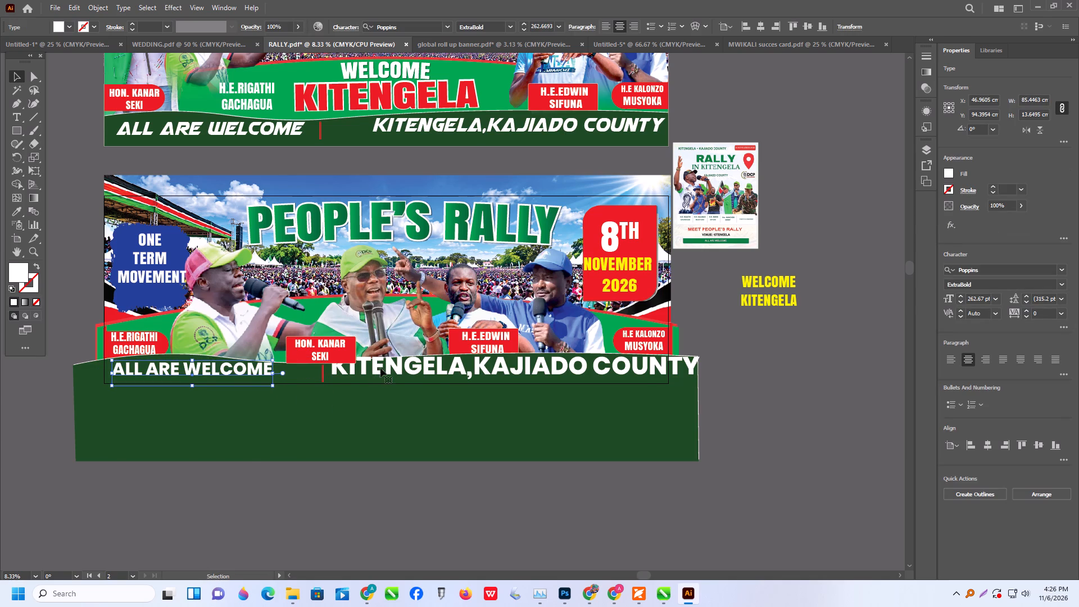
left_click_drag(332, 388, 393, 403, "shift")
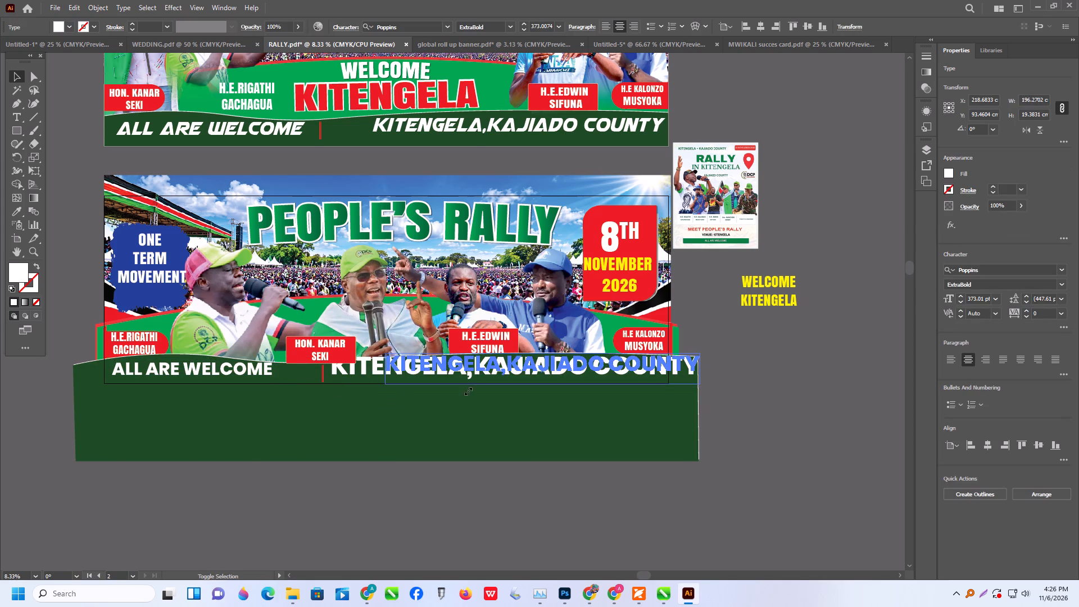
left_click_drag(609, 365, 584, 371)
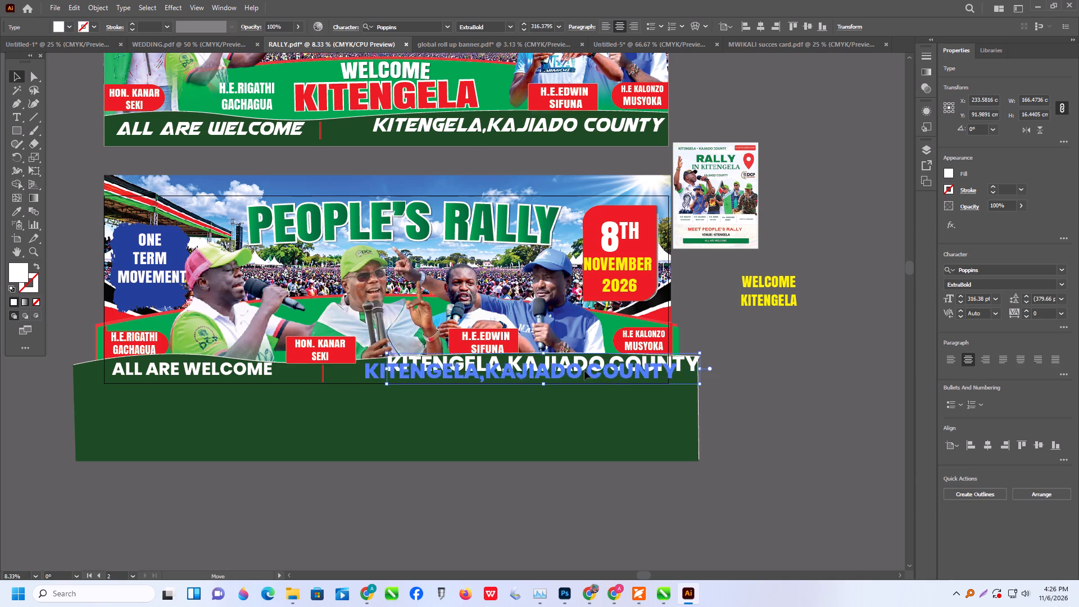
left_click_drag(584, 371, 575, 369)
left_click_drag(664, 388, 663, 389, "shift")
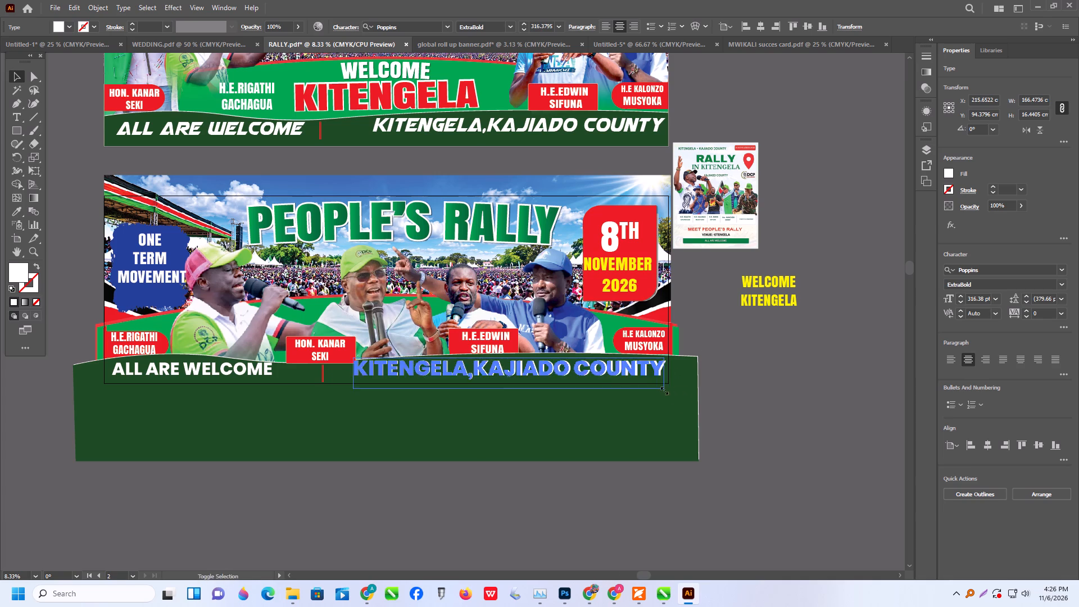
left_click_drag(663, 389, 636, 396, "shift")
left_click_drag(585, 373, 608, 373)
Delete the leftover WELCOME KITENGELA texts, the yellow one beside the lower banner and the white-and-red one below it.
left_click_drag(743, 277, 781, 320)
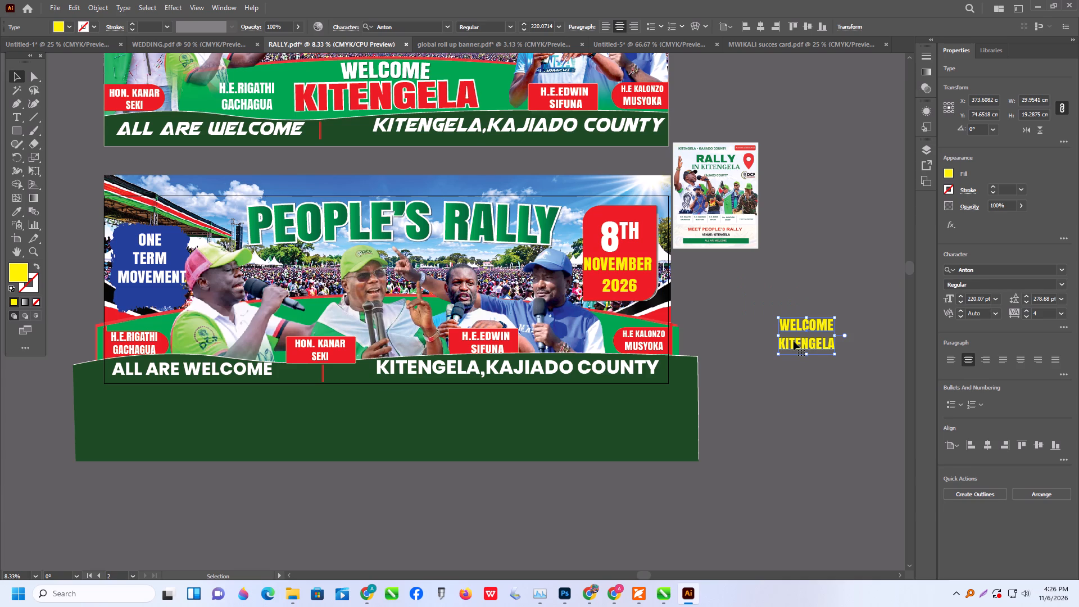
key("Delete")
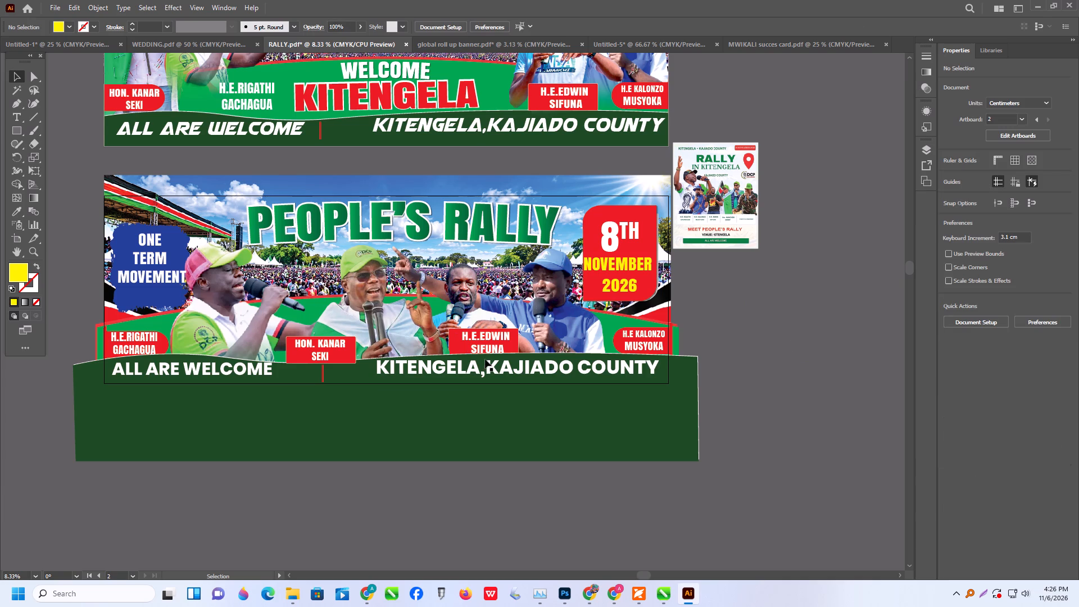
scroll(483, 346, "up", 2)
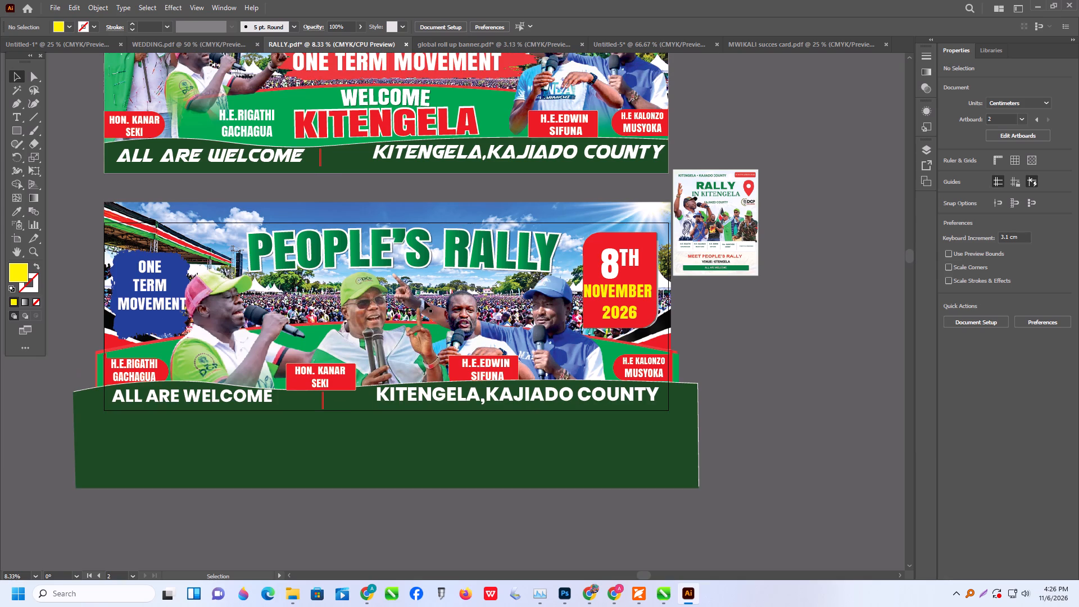
scroll(537, 317, "down", 1, "alt")
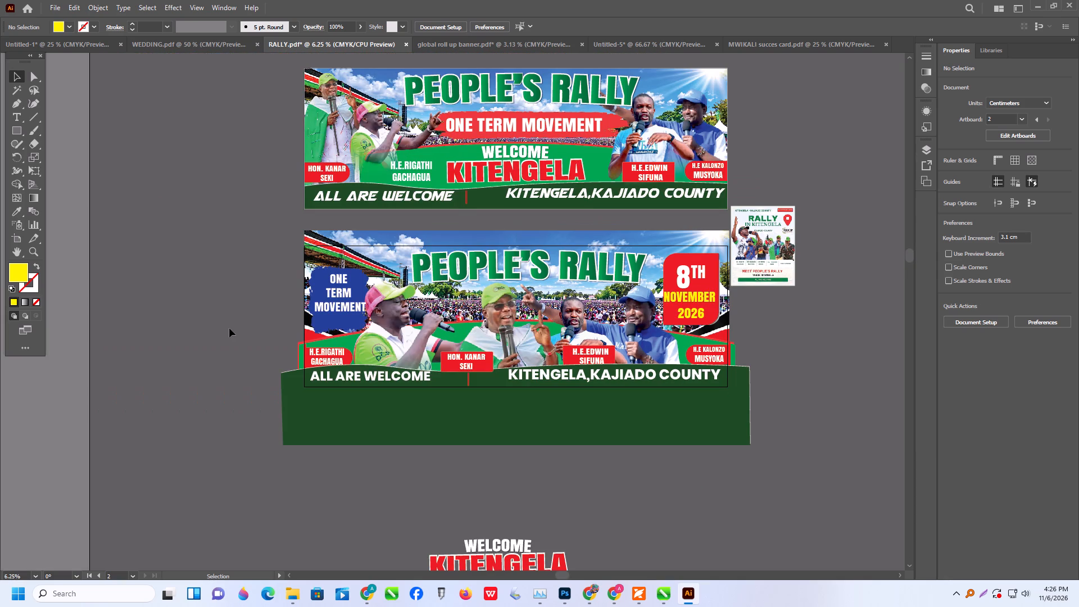
scroll(229, 329, "down", 4)
scroll(259, 414, "down", 2)
left_click_drag(278, 414, 579, 518)
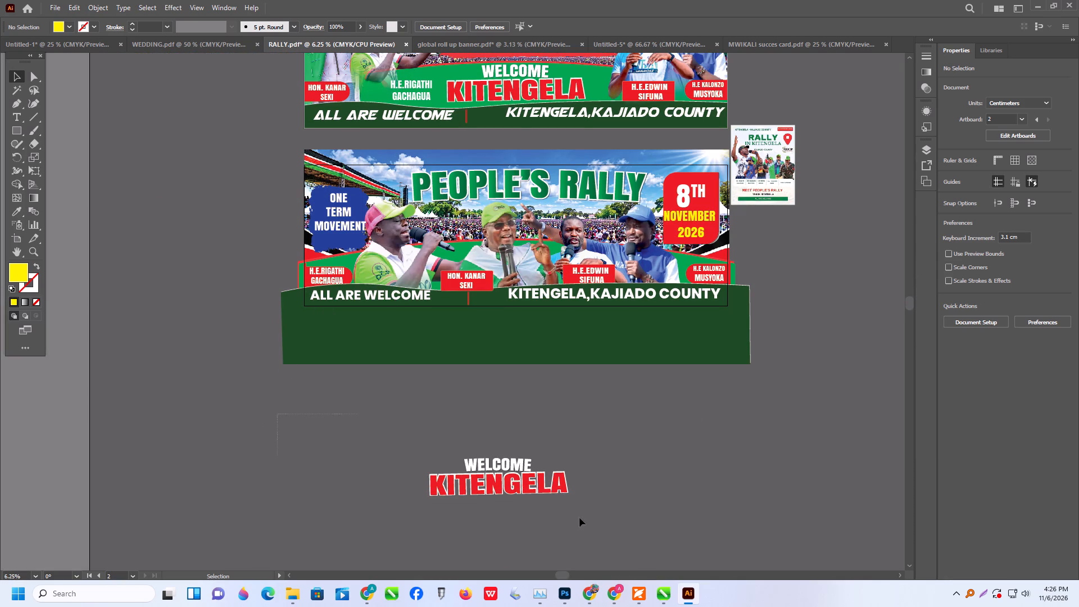
left_click_drag(579, 518, 704, 540)
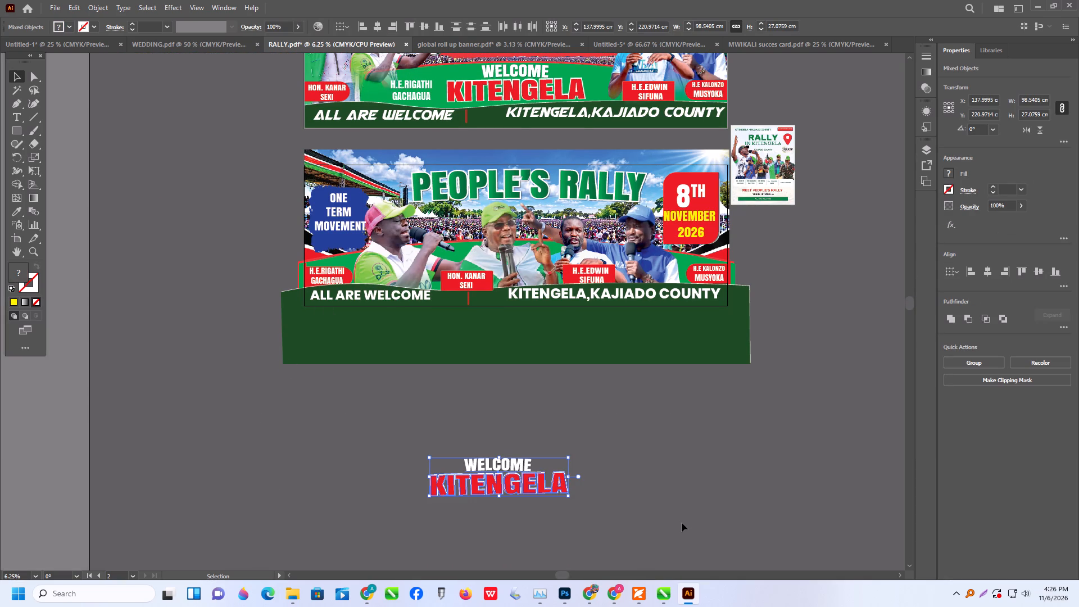
key("Delete")
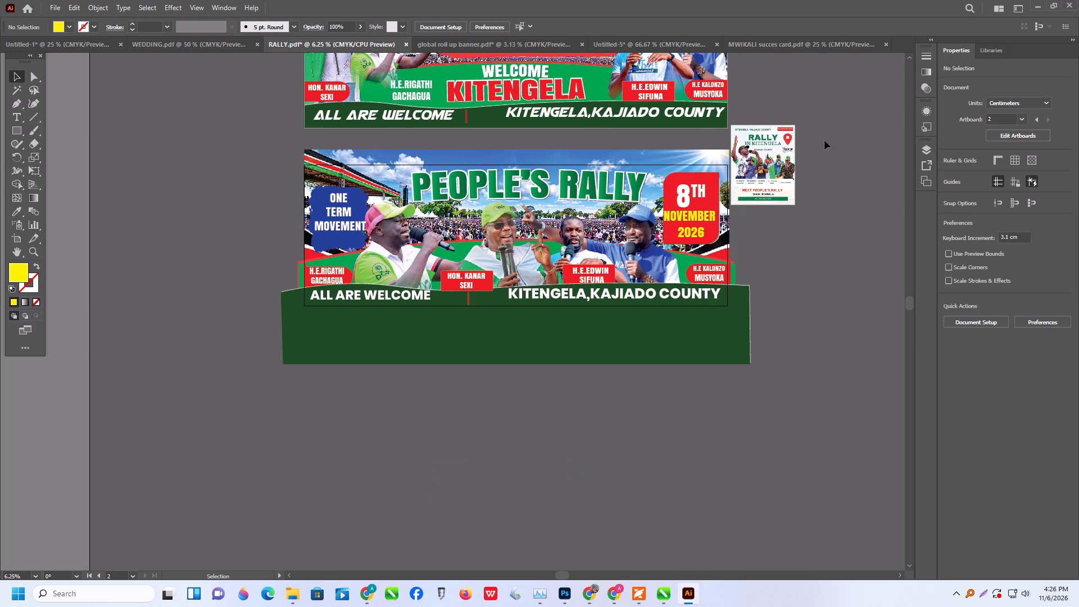
Cut the RALLY IN KITENGELA poster image from beside the banners.
left_click(768, 138)
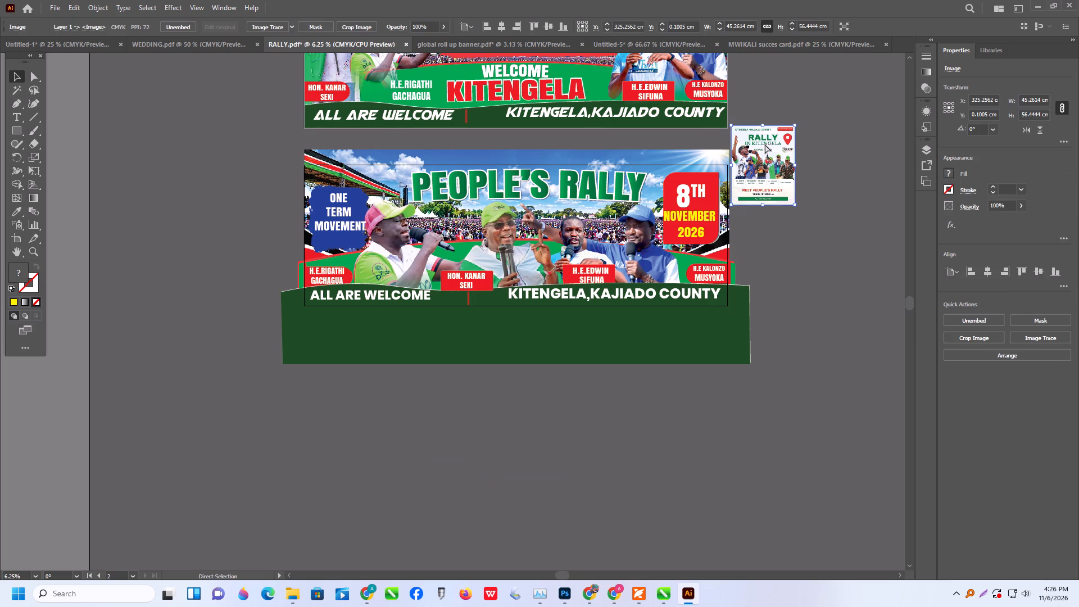
key("ctrl+x")
Group all the artwork of the lower banner.
left_click_drag(225, 162, 733, 388)
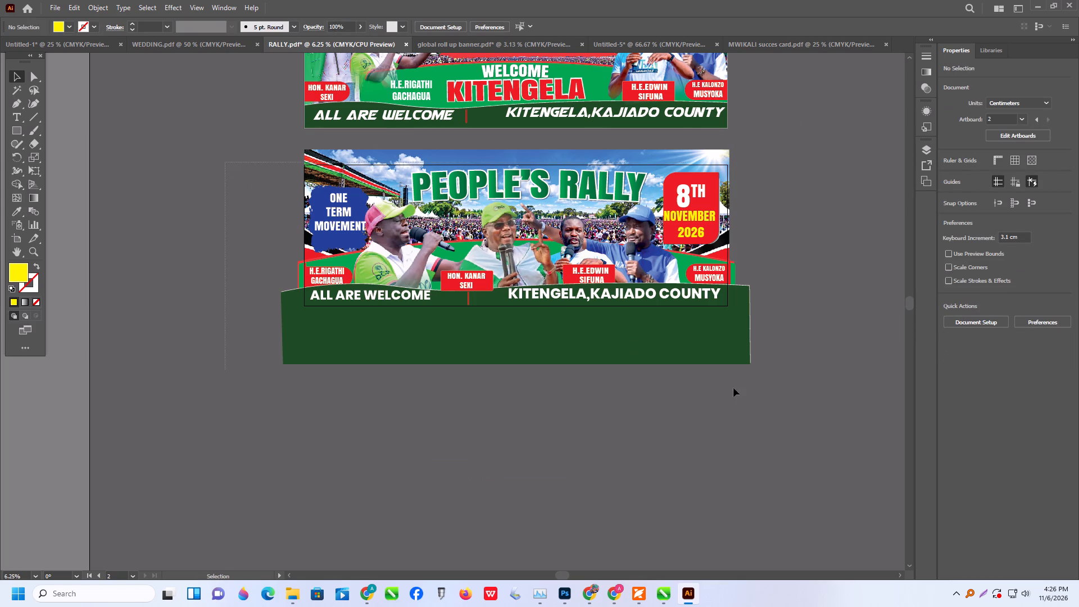
left_click_drag(733, 388, 833, 428)
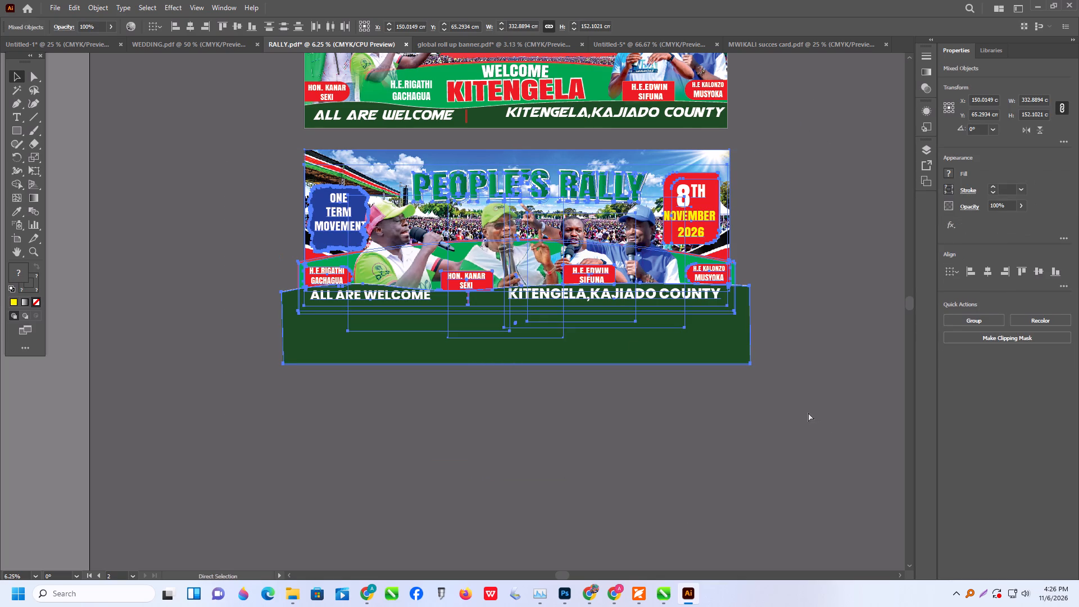
key("ctrl+g")
Create a 300 × 100 cm rectangle and align it to the left and top edges of the lower banner's artboard.
left_click_drag(179, 142, 172, 142)
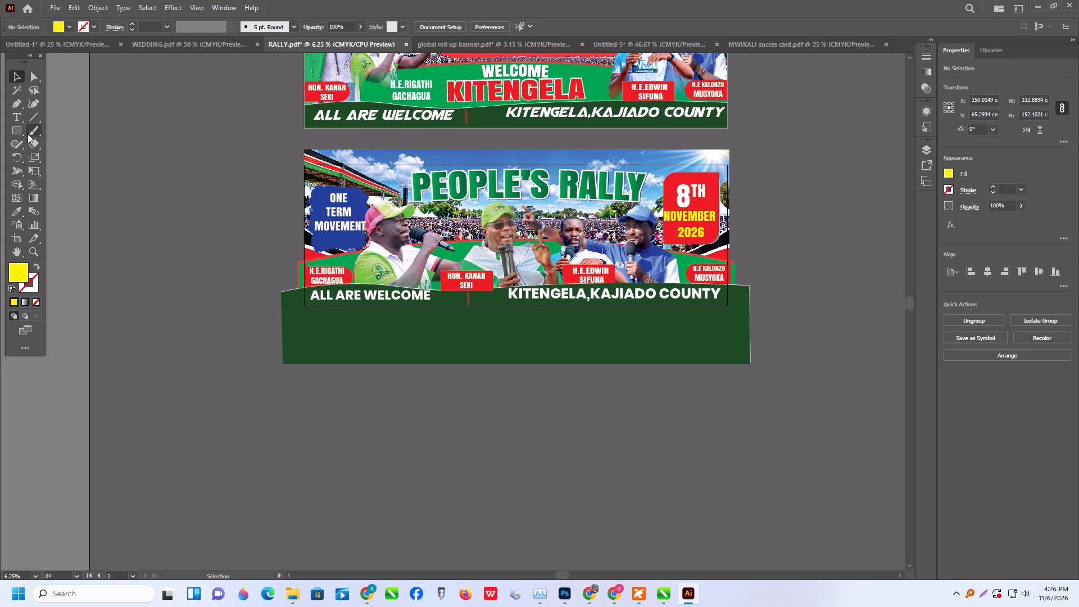
left_click(21, 134)
left_click(210, 187)
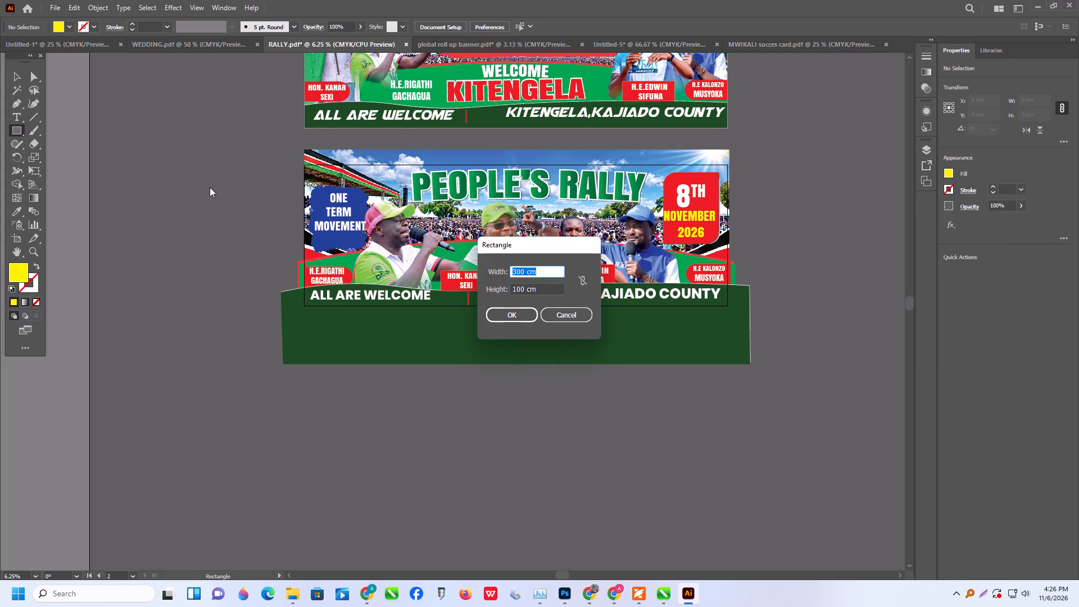
key("Return")
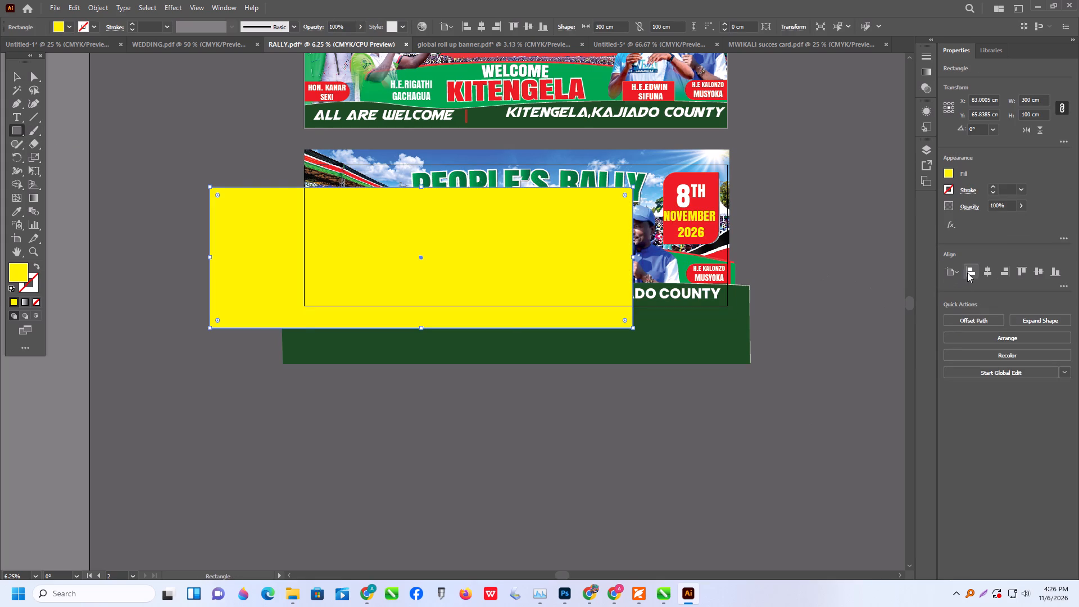
left_click(967, 273)
left_click(1017, 270)
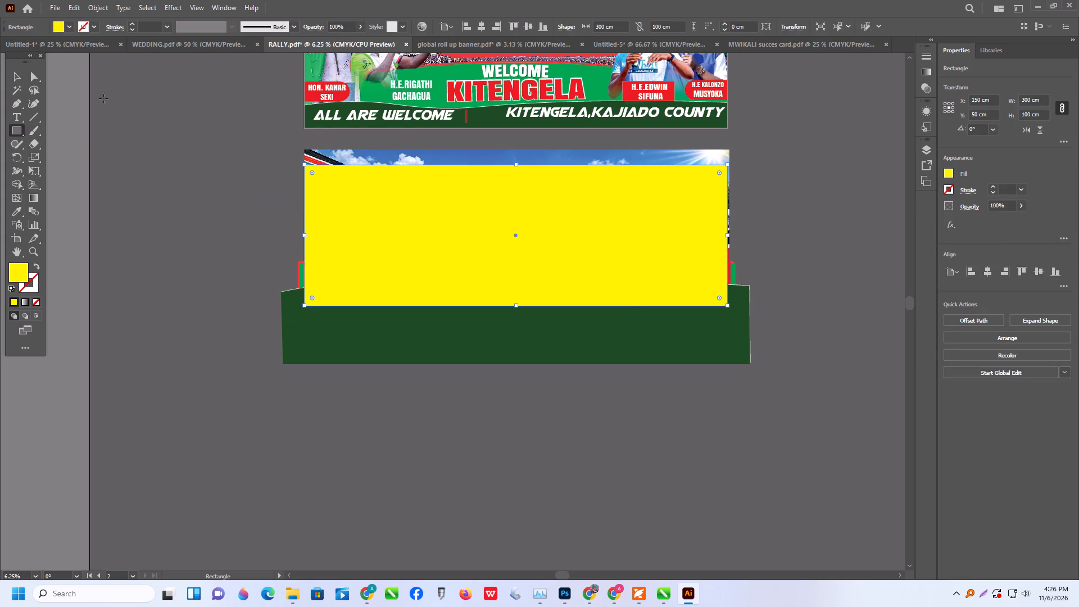
Make a clipping mask of the lower banner's grouped artwork with the 300 × 100 cm rectangle.
left_click(18, 74)
left_click(261, 165)
left_click_drag(197, 150, 297, 229)
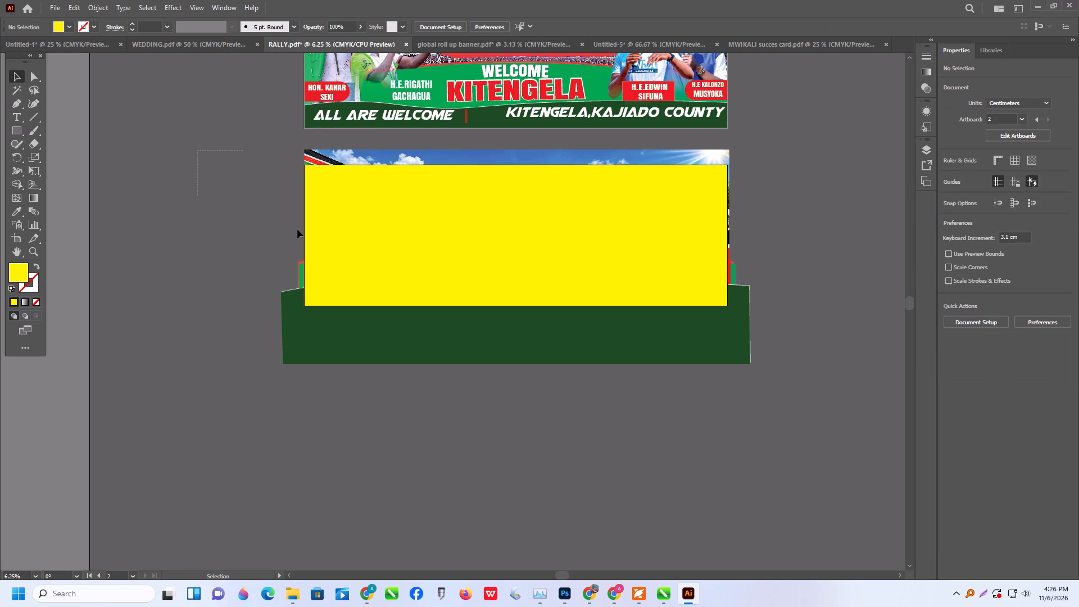
left_click_drag(297, 229, 464, 331)
right_click(451, 250)
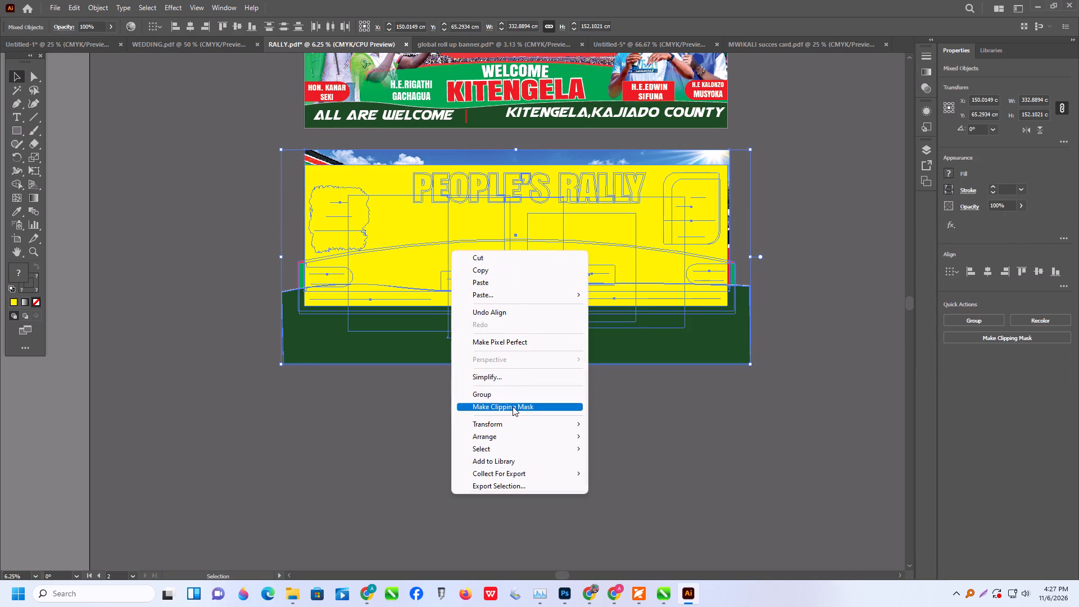
left_click(513, 406)
left_click(537, 407)
Examine the clipped lower banner and compare its layout with the upper banner.
scroll(542, 345, "up", 2)
scroll(525, 334, "up", 1, "alt")
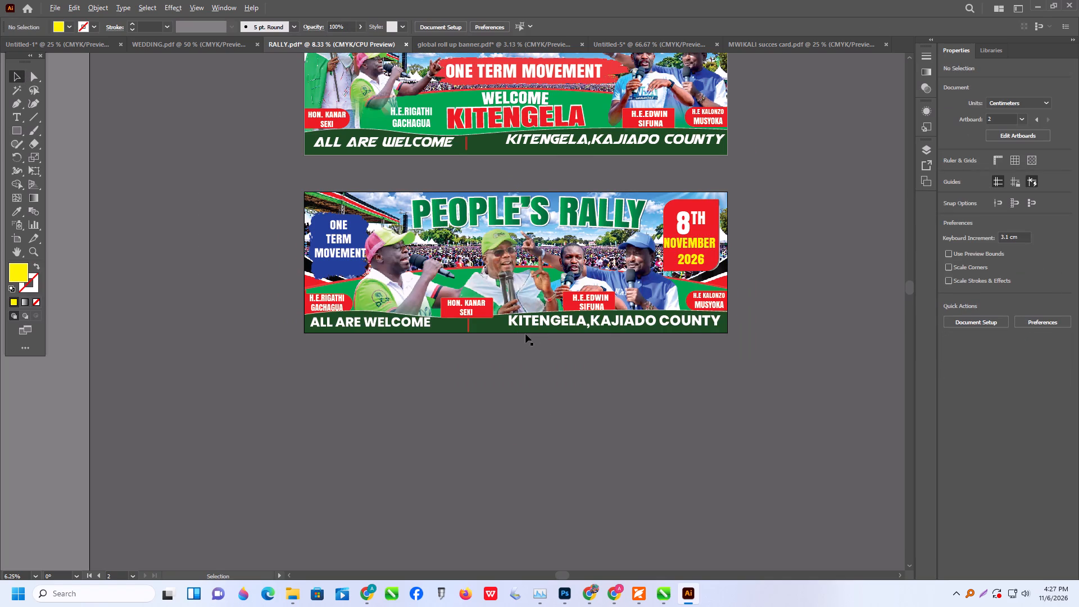
scroll(532, 345, "up", 2)
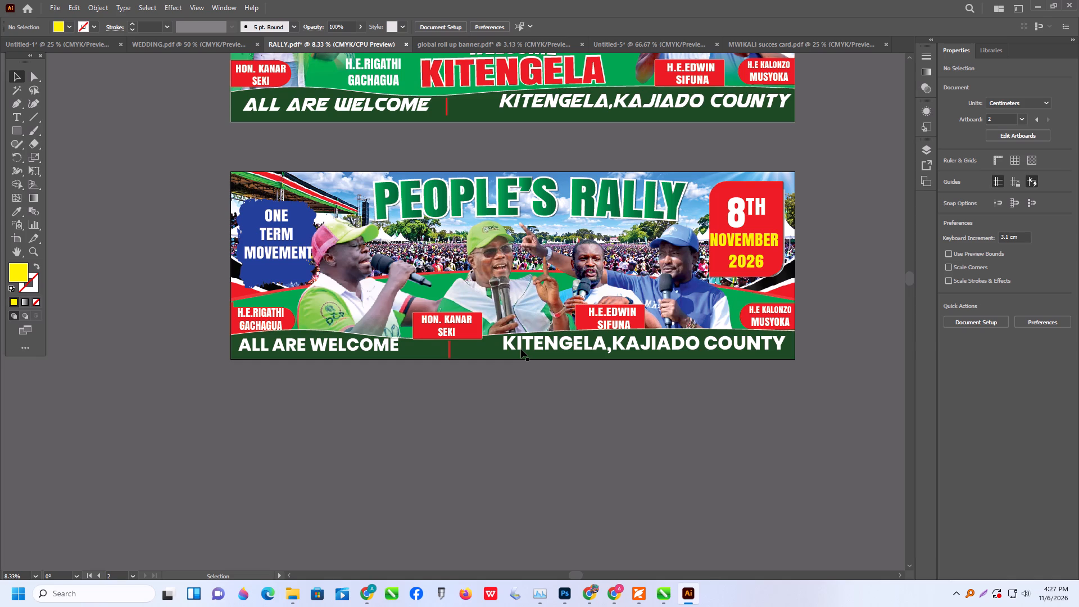
left_click(551, 397)
scroll(763, 261, "up", 3)
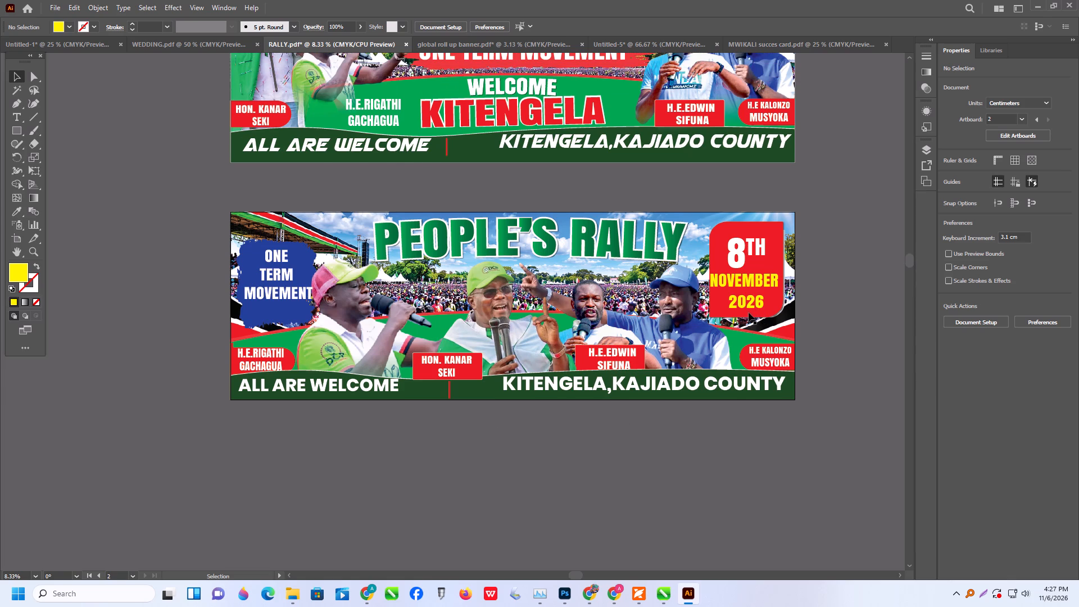
scroll(748, 314, "up", 8)
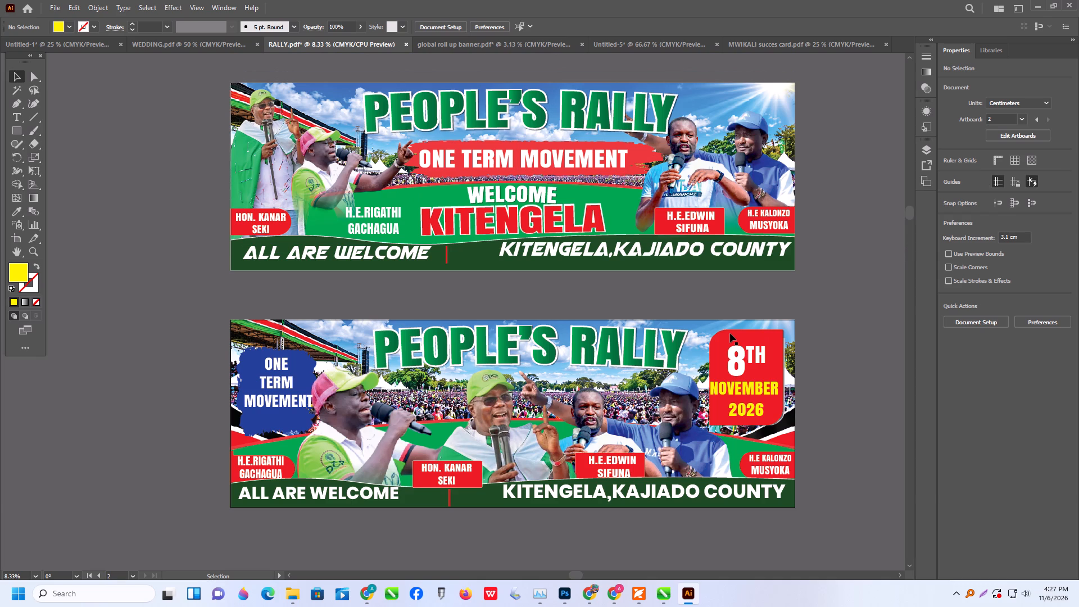
scroll(730, 333, "up", 3)
scroll(730, 334, "down", 2)
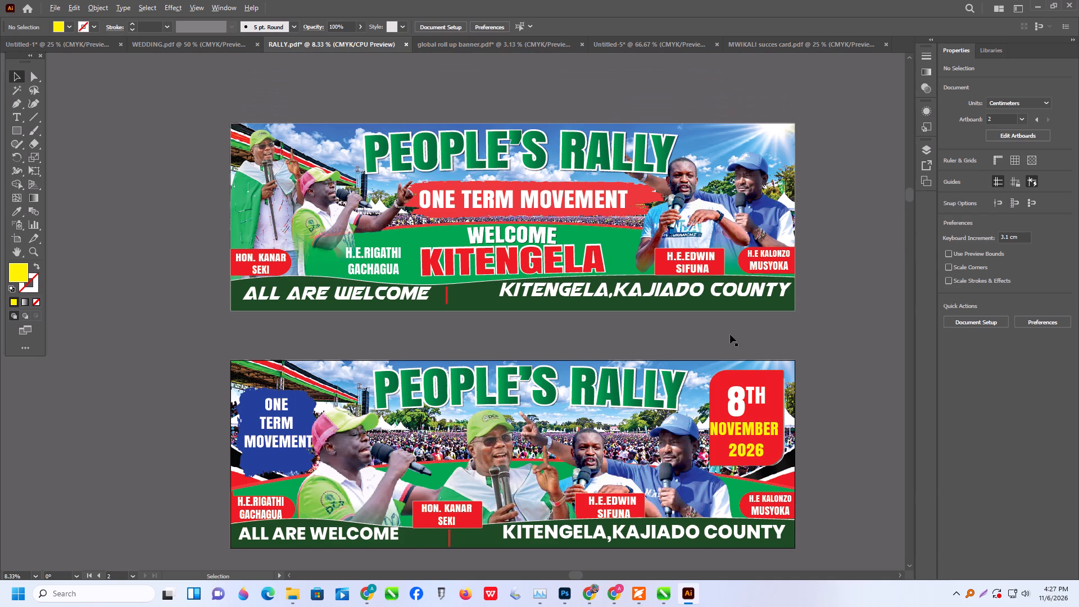
scroll(730, 334, "down", 3)
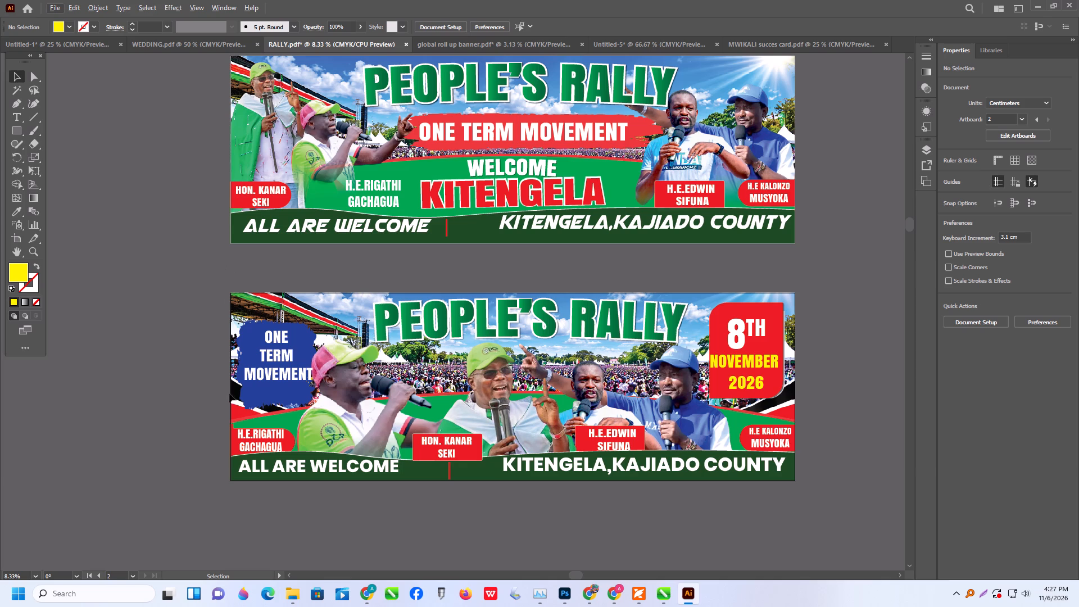
Scale the ONE TERM MOVEMENT text down slightly inside the lower banner's blue badge and leave the clip group.
scroll(261, 375, "up", 2, "alt")
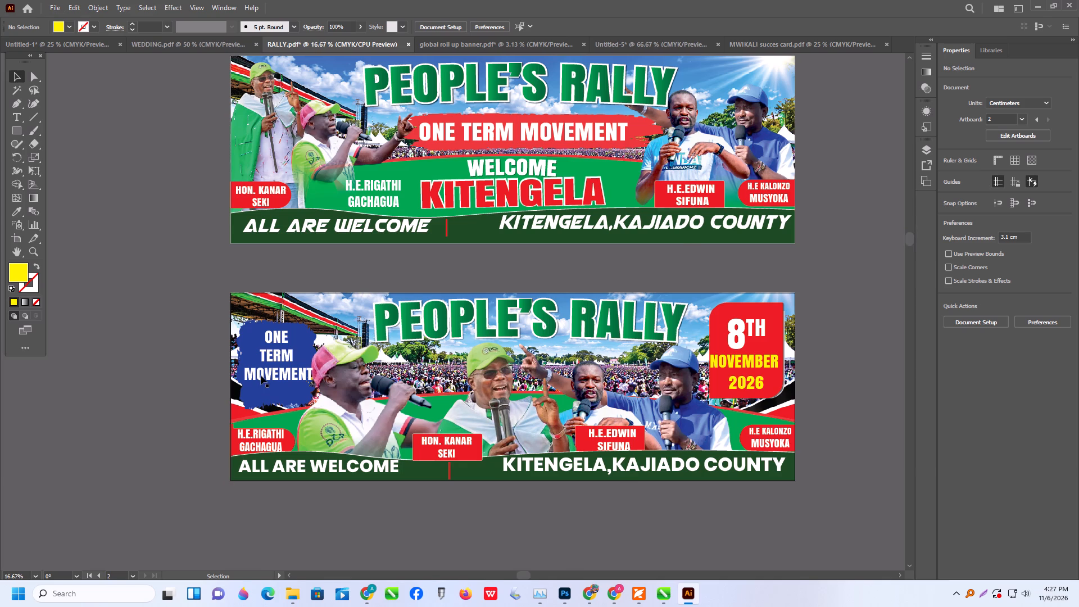
double_click(271, 375)
triple_click(280, 374)
triple_click(294, 370)
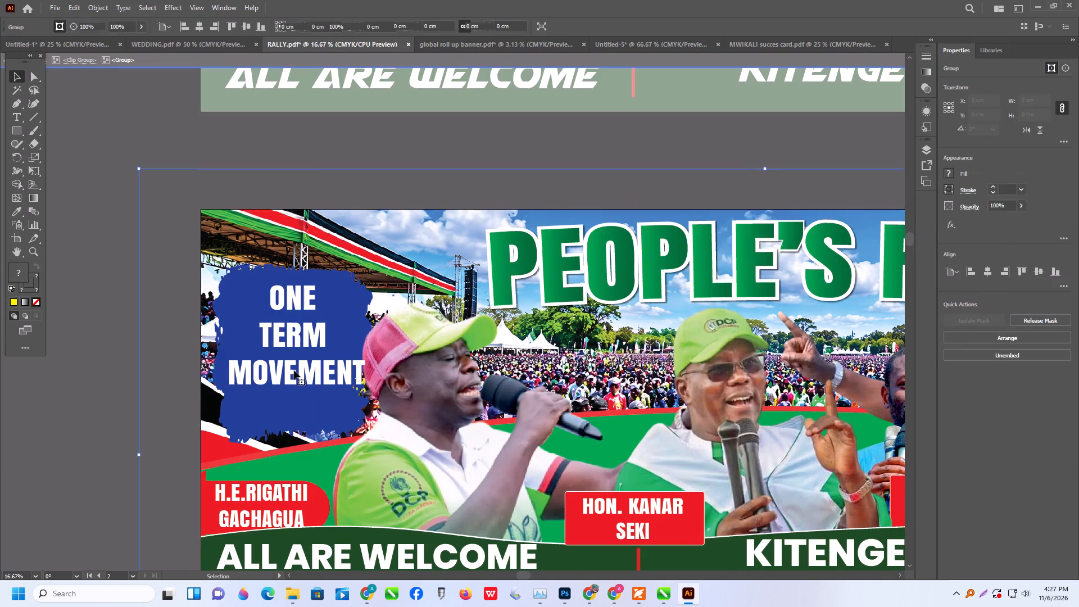
left_click(294, 370)
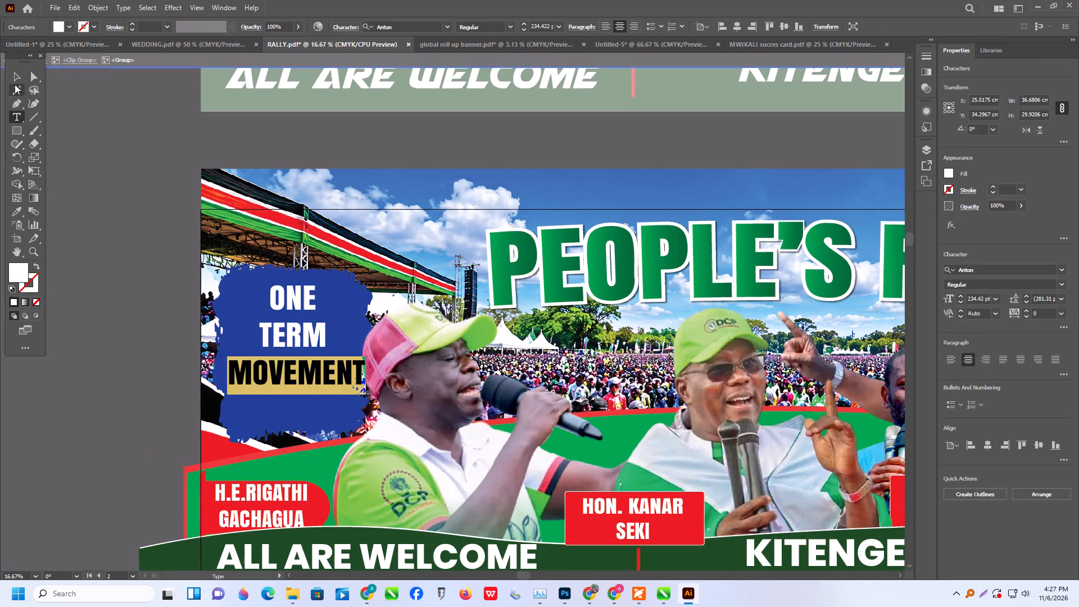
left_click(17, 79)
left_click(368, 397, "shift")
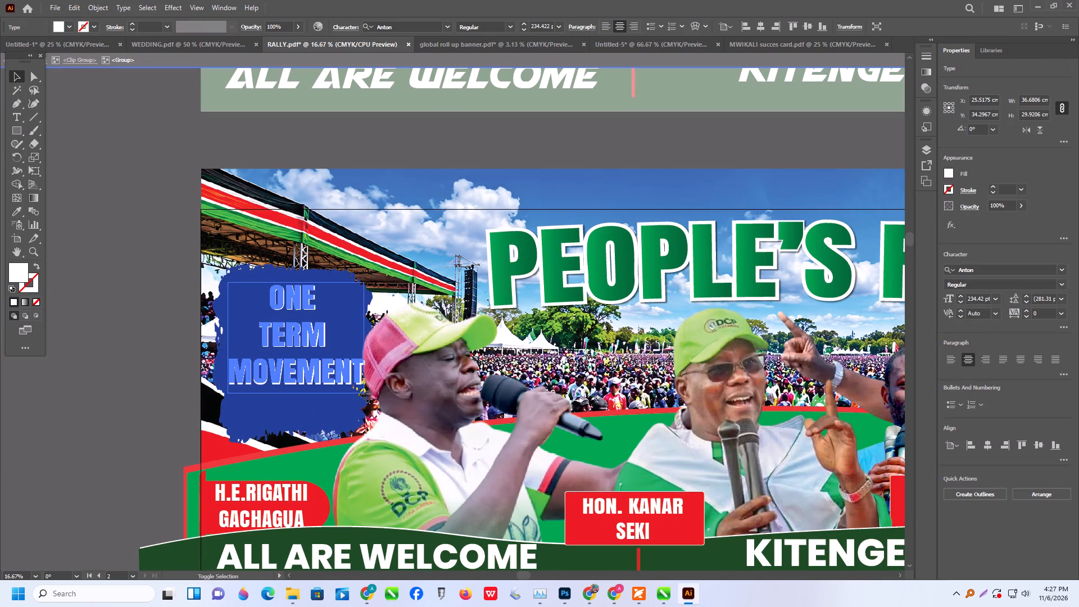
triple_click(151, 368)
left_click(151, 368)
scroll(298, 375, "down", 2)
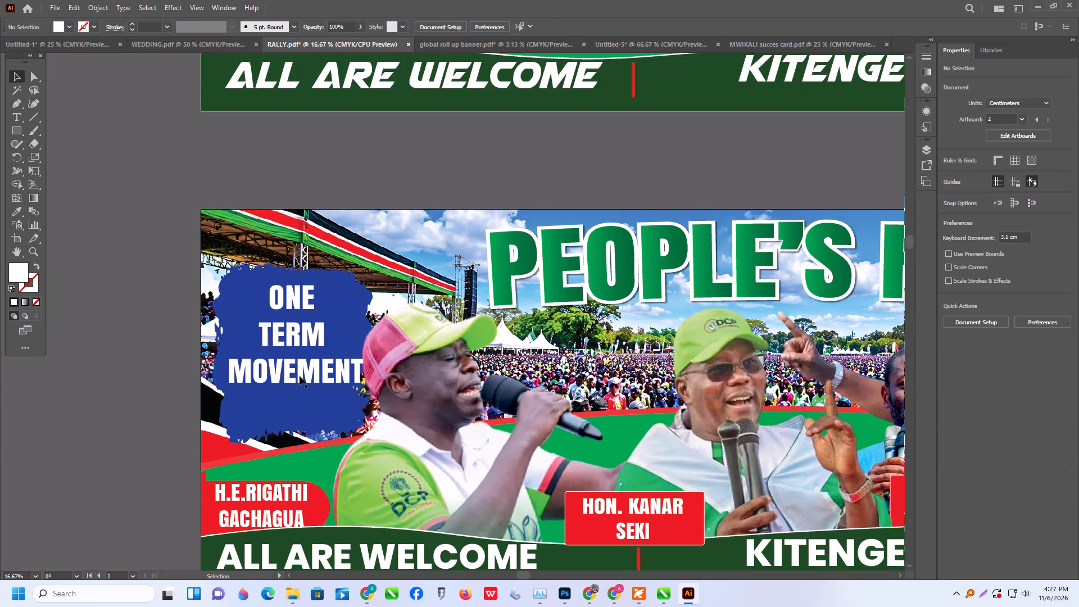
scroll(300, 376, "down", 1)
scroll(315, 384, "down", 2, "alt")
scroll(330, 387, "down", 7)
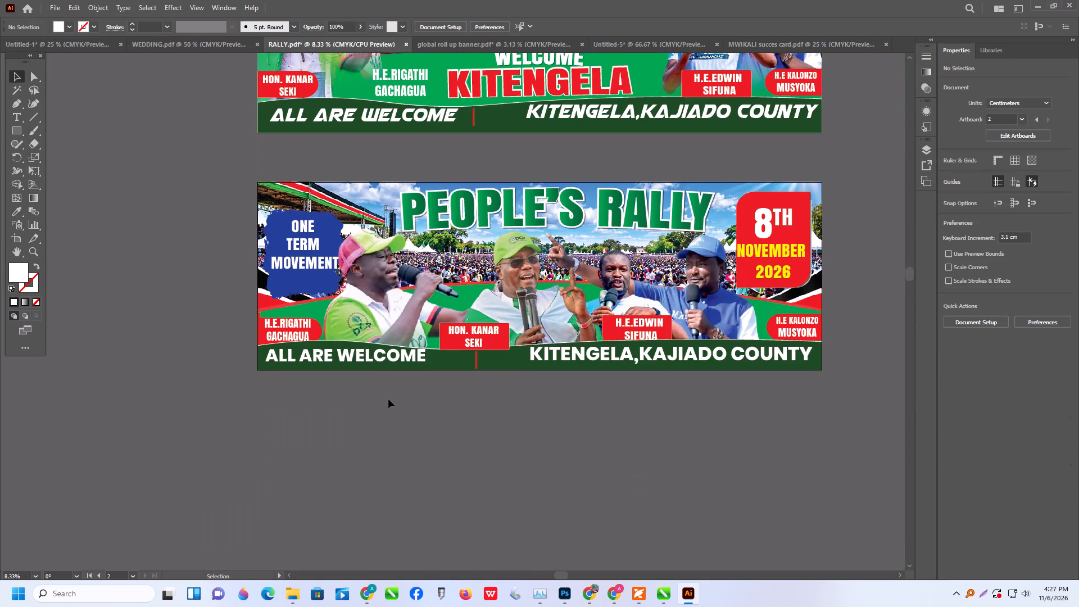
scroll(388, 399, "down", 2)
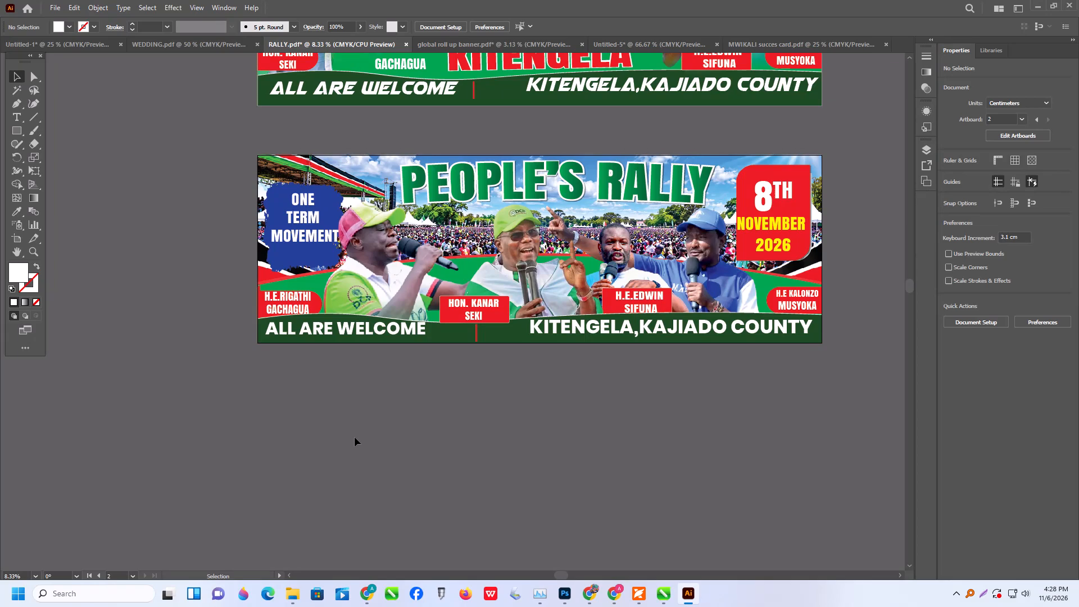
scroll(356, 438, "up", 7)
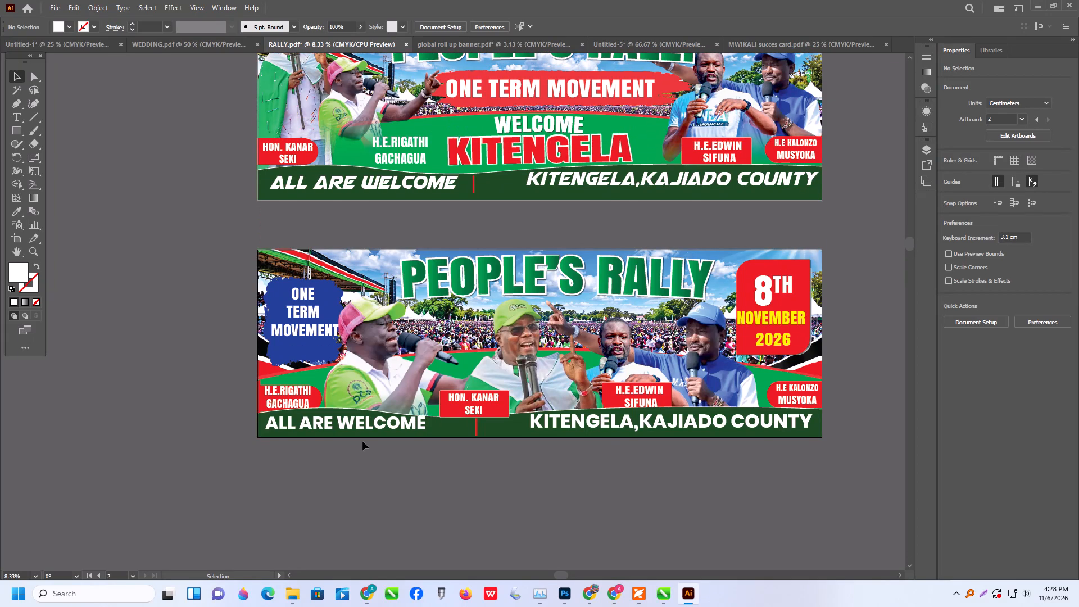